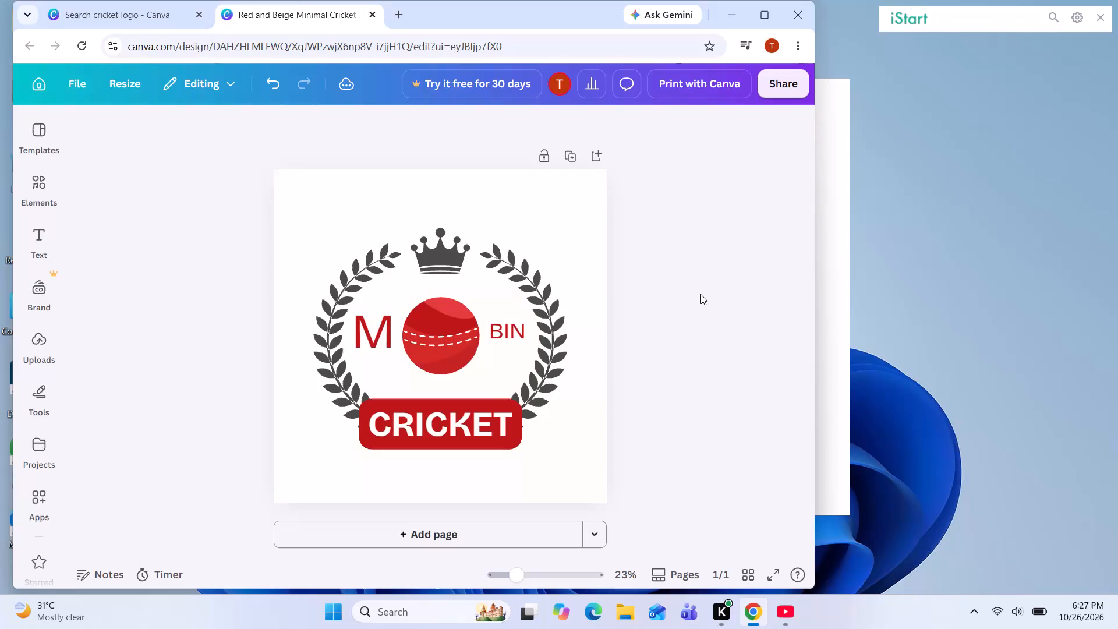
Increase the font size of the BIN text beside the cricket ball to 123.
{"action": "left_click", "coordinate": [516, 326]}
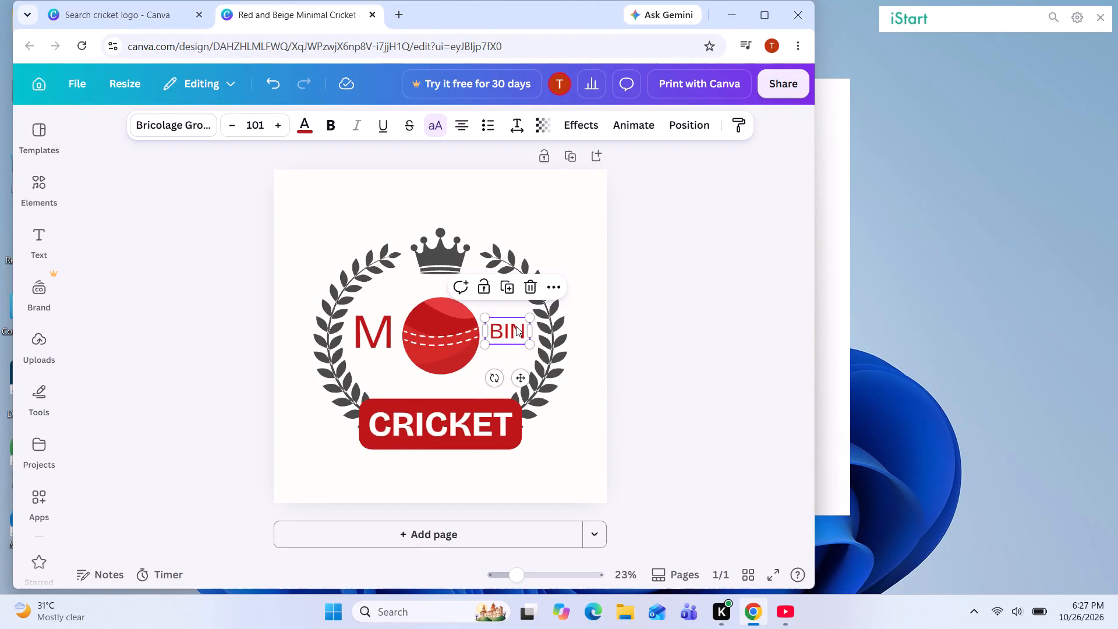
{"action": "left_click", "coordinate": [279, 123]}
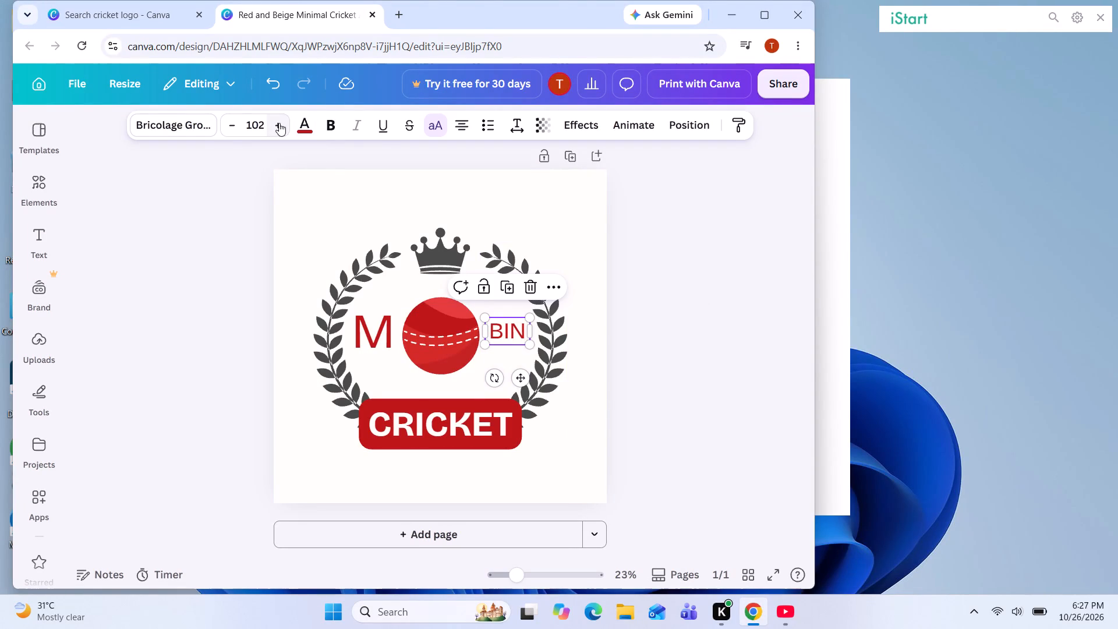
{"action": "left_click", "coordinate": [279, 123]}
{"action": "left_click", "coordinate": [279, 123]}
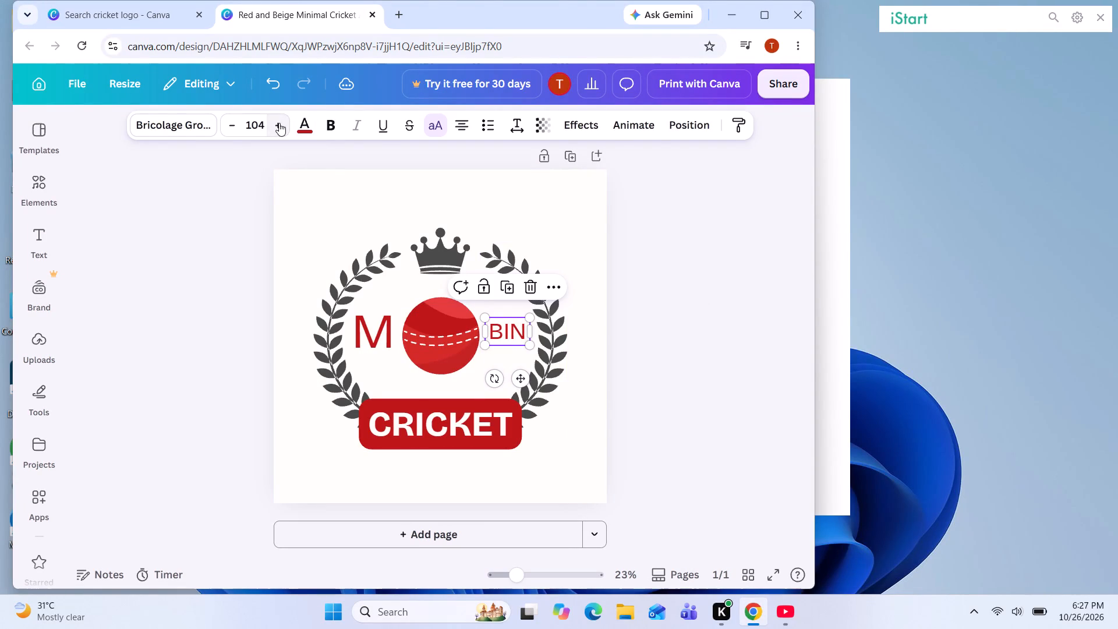
{"action": "left_click", "coordinate": [279, 123]}
{"action": "left_click", "coordinate": [279, 123]}
{"action": "left_click", "coordinate": [279, 123]}
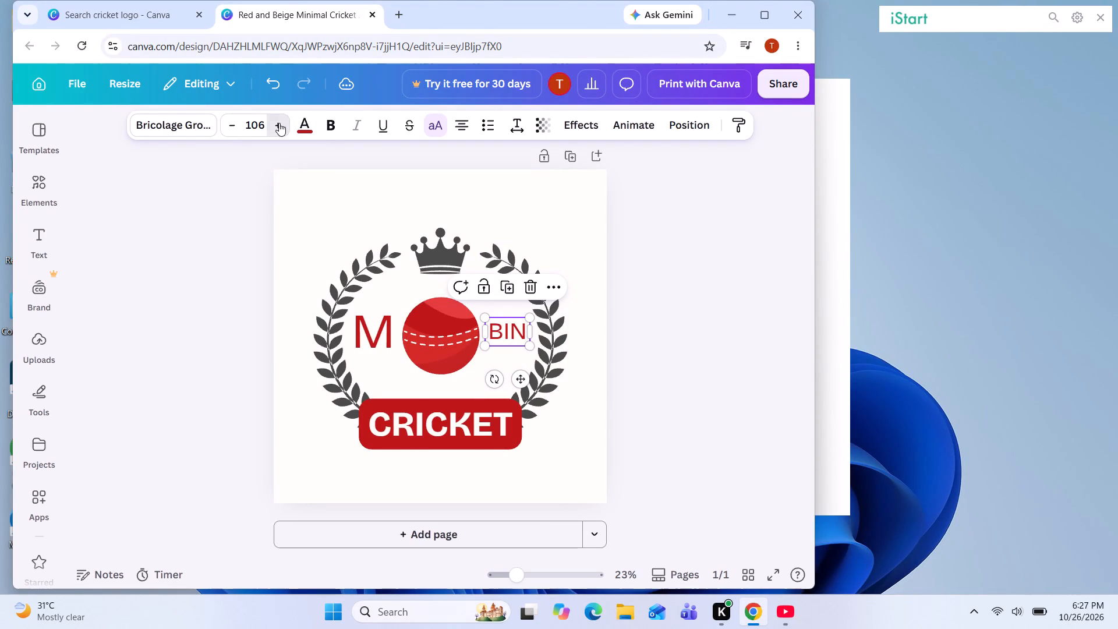
{"action": "left_click", "coordinate": [279, 123]}
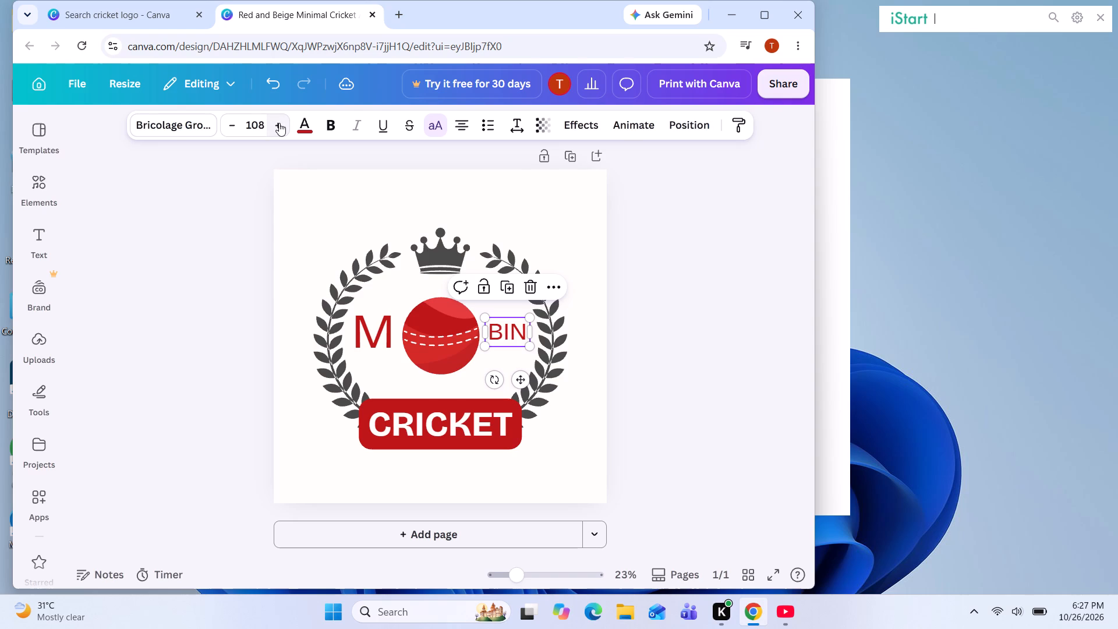
{"action": "left_click", "coordinate": [279, 123]}
{"action": "left_click", "coordinate": [279, 123]}
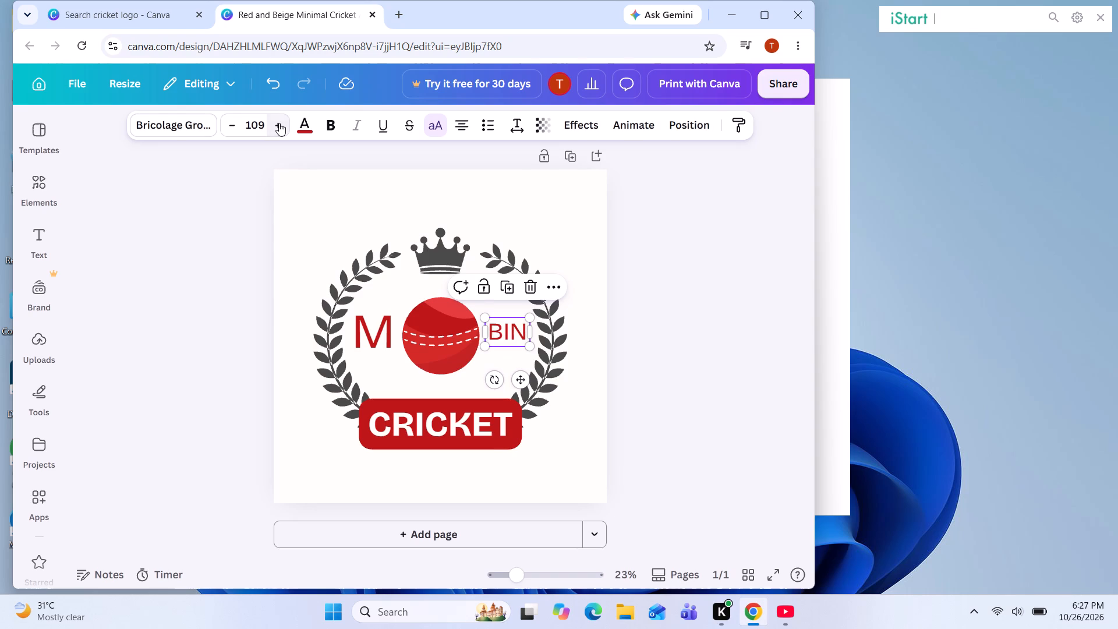
{"action": "left_click", "coordinate": [279, 123]}
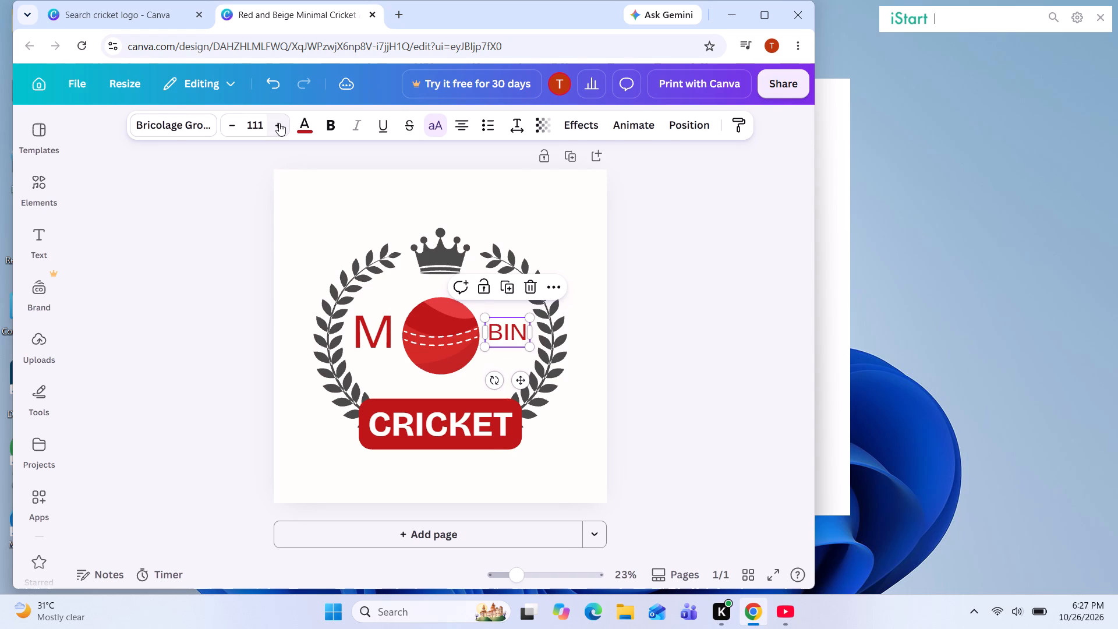
{"action": "left_click", "coordinate": [279, 123]}
{"action": "left_click", "coordinate": [279, 123]}
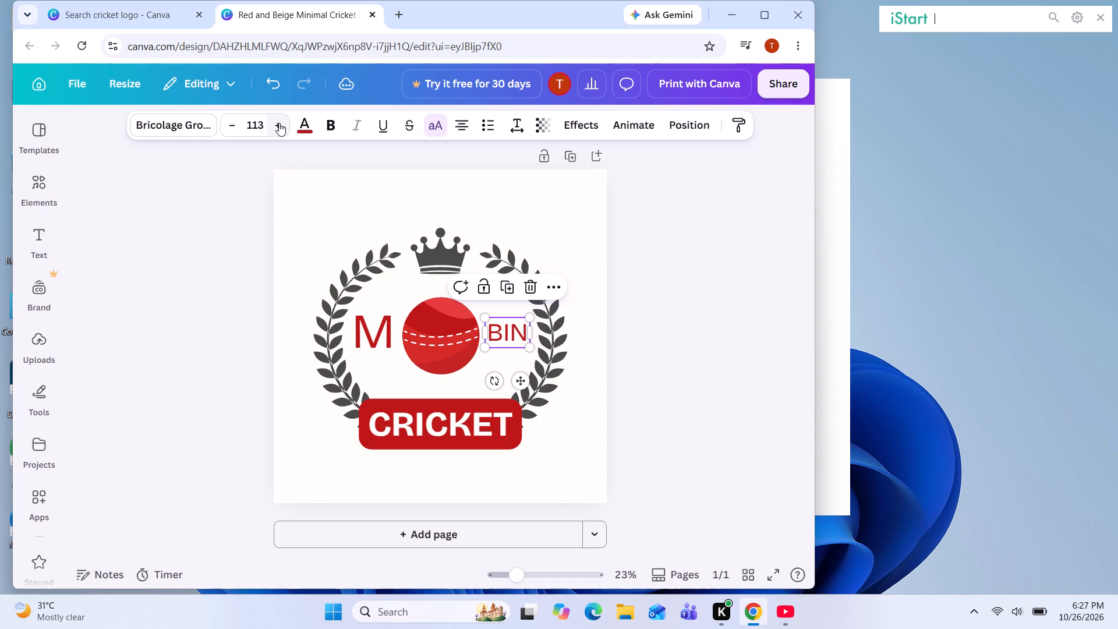
{"action": "left_click", "coordinate": [279, 123]}
{"action": "left_click", "coordinate": [279, 123]}
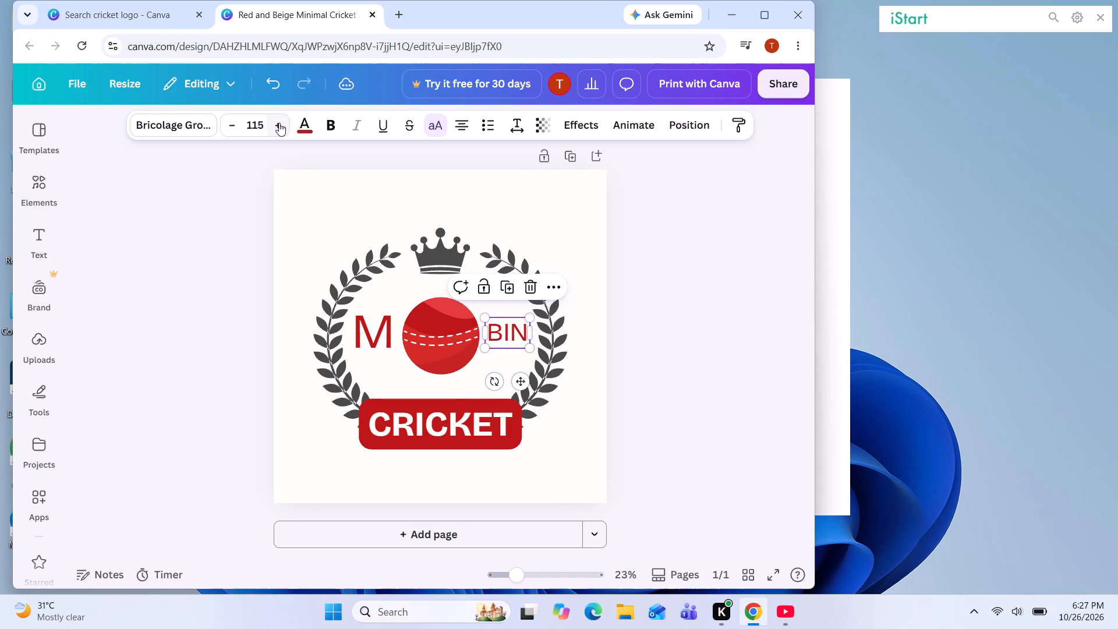
{"action": "left_click", "coordinate": [279, 123]}
{"action": "left_click", "coordinate": [279, 123]}
{"action": "left_click", "coordinate": [279, 123]}
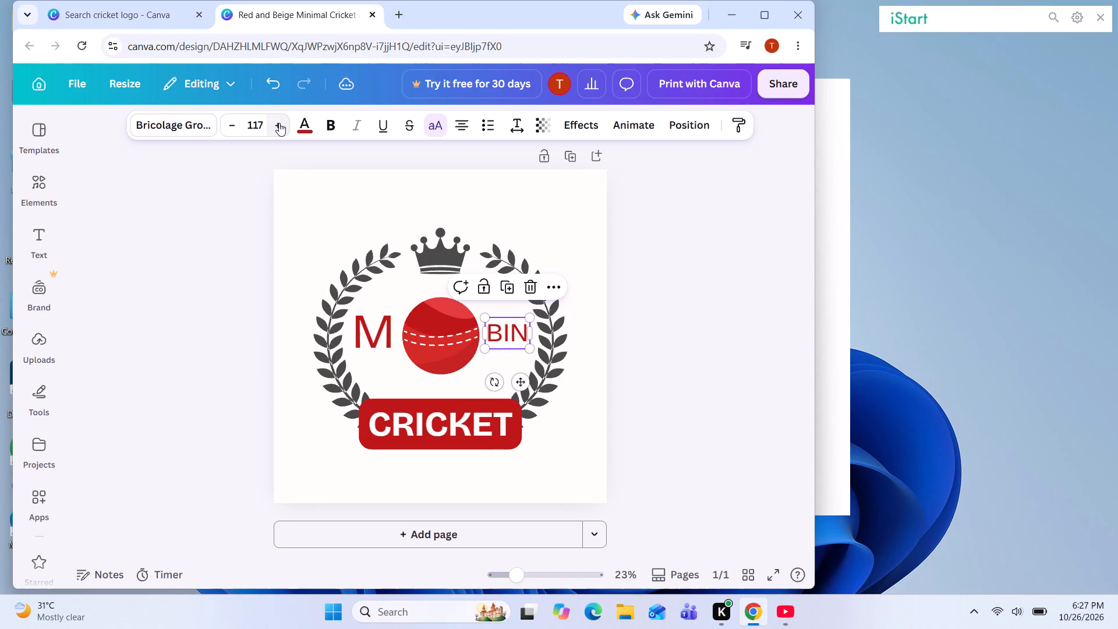
{"action": "left_click", "coordinate": [279, 123]}
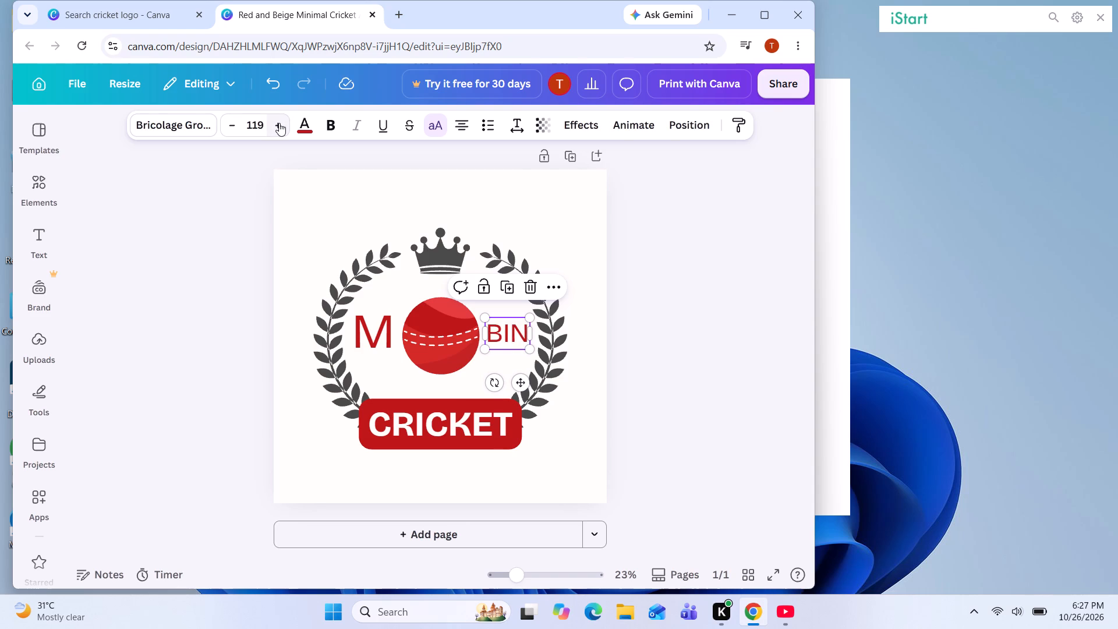
{"action": "left_click", "coordinate": [279, 123]}
{"action": "left_click", "coordinate": [279, 123]}
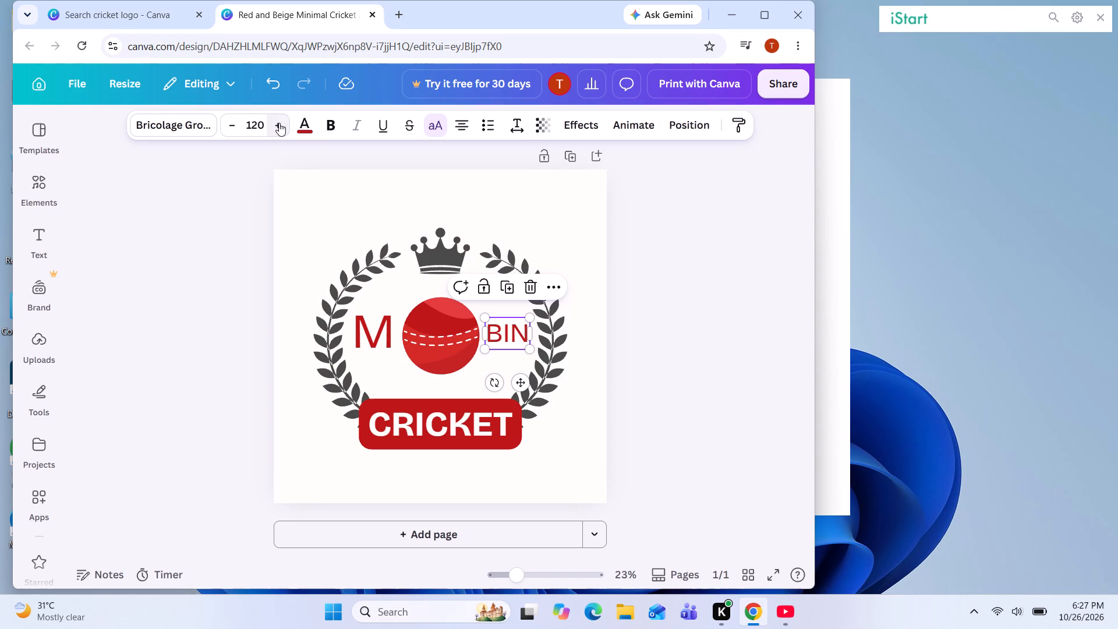
{"action": "left_click", "coordinate": [279, 123]}
{"action": "left_click", "coordinate": [279, 123]}
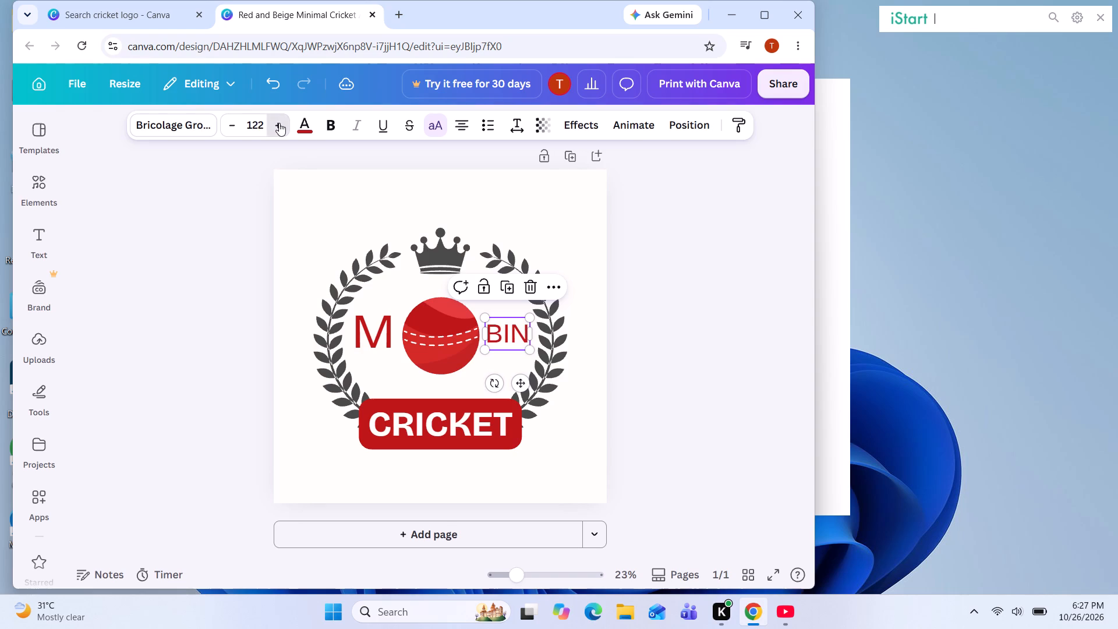
{"action": "left_click", "coordinate": [279, 123]}
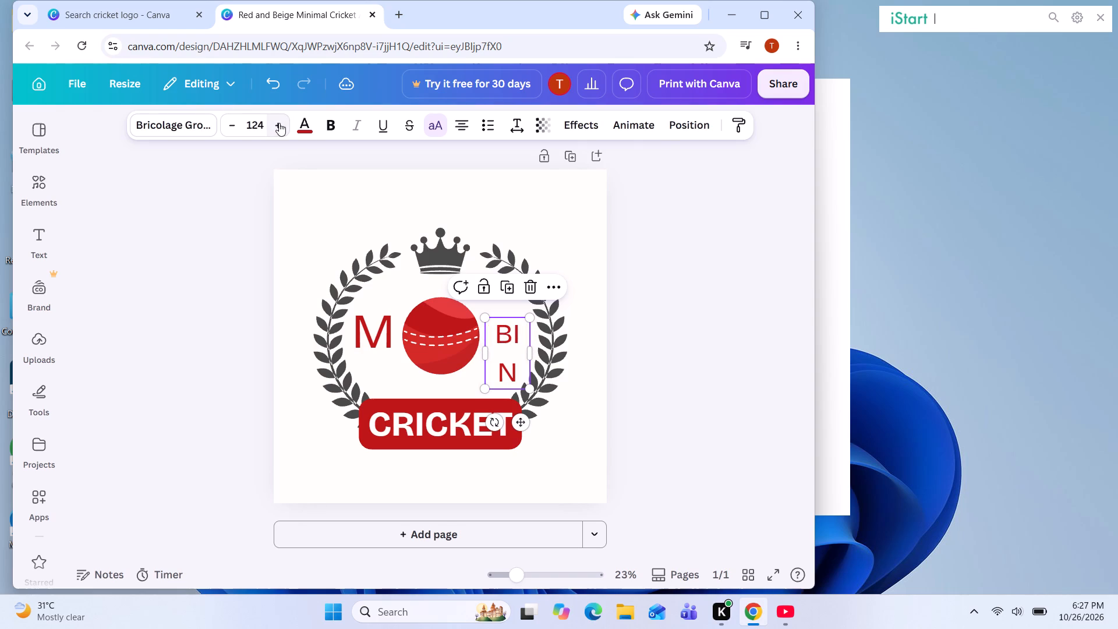
{"action": "left_click", "coordinate": [230, 122]}
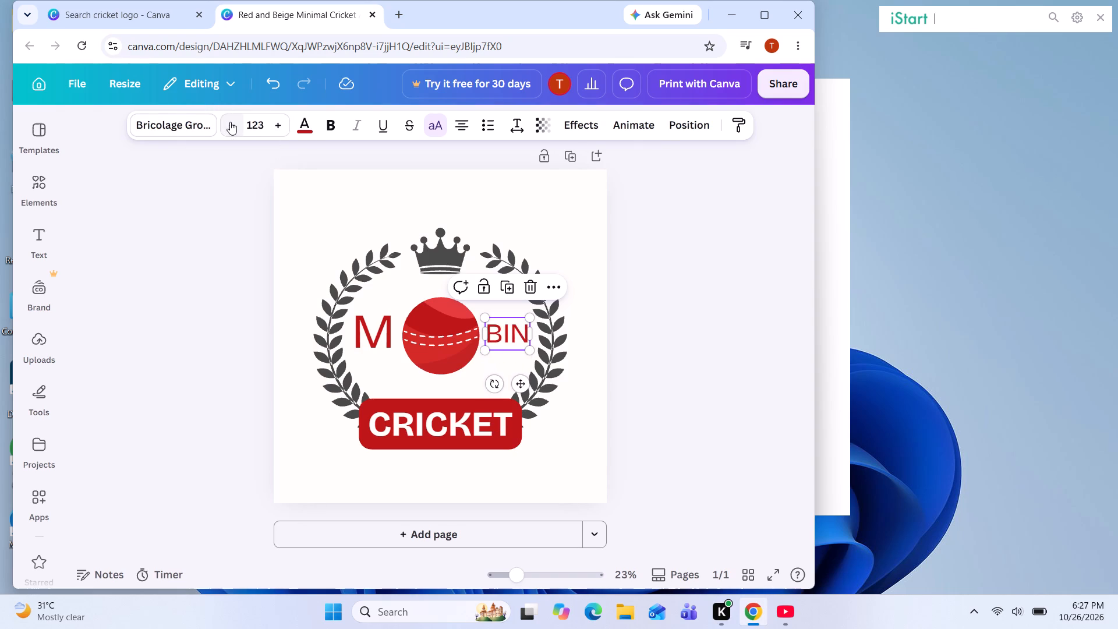
{"action": "left_click", "coordinate": [787, 326]}
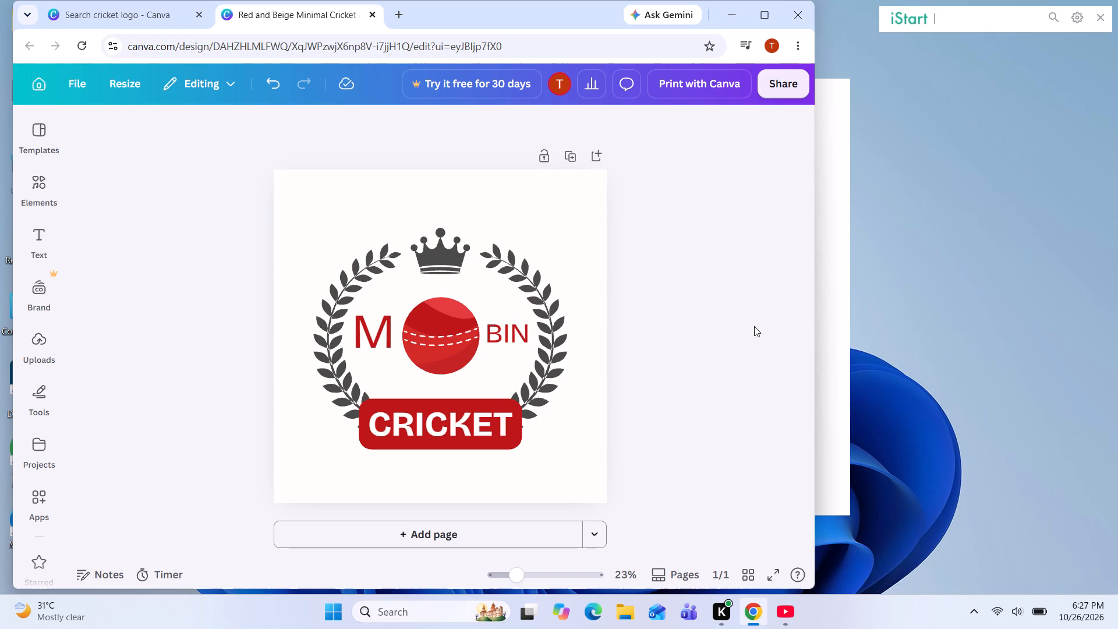
Set the cricket ball graphic's height to 450 px.
{"action": "left_click", "coordinate": [438, 337]}
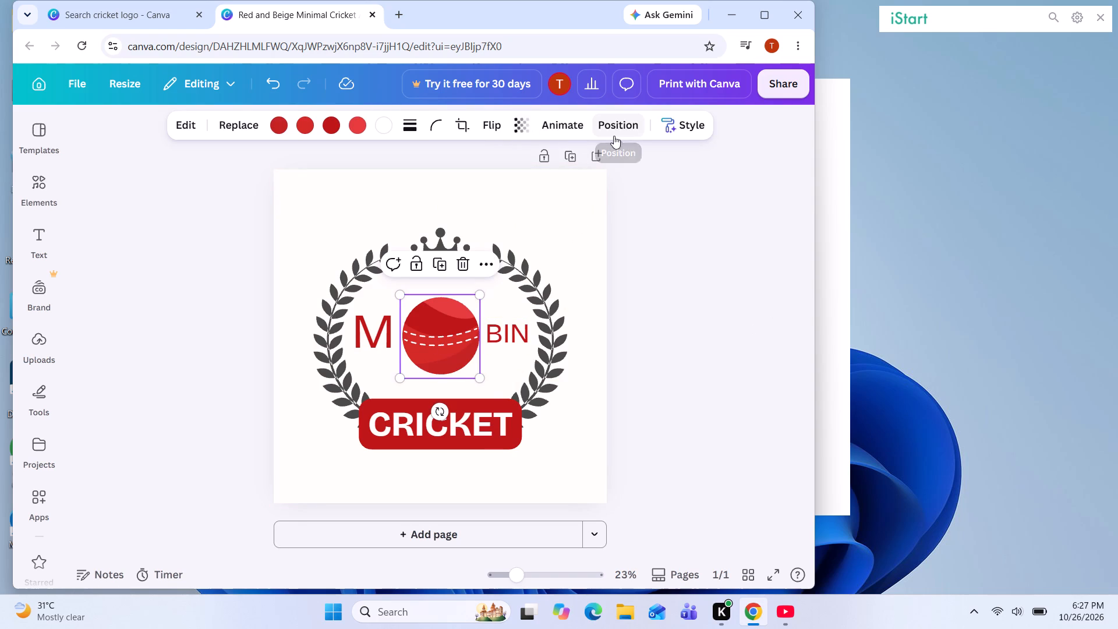
{"action": "left_click", "coordinate": [615, 133]}
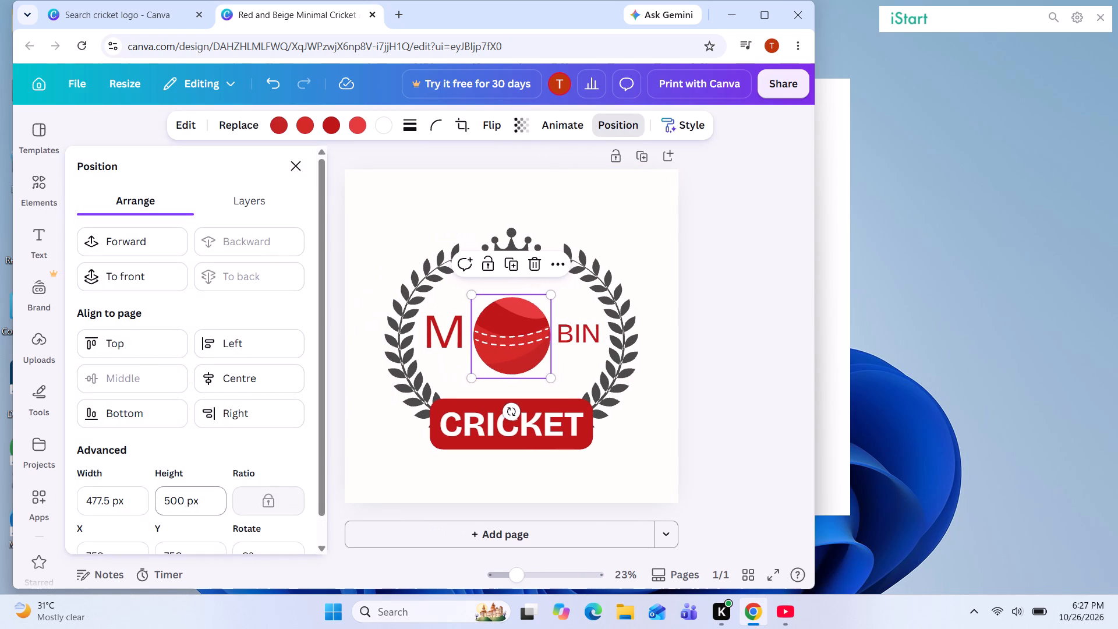
{"action": "left_click", "coordinate": [186, 492]}
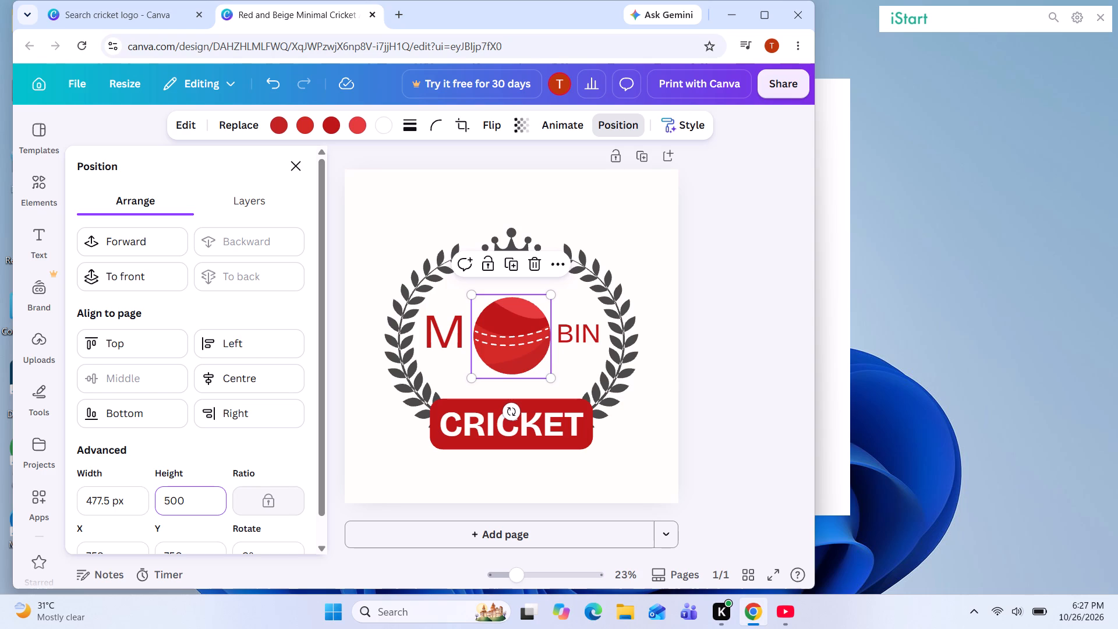
{"action": "key", "text": "BackSpace"}
{"action": "key", "text": "BackSpace"}
{"action": "type", "text": "450"}
{"action": "key", "text": "BackSpace"}
{"action": "key", "text": "BackSpace"}
{"action": "key", "text": "BackSpace"}
{"action": "key", "text": "BackSpace"}
{"action": "key", "text": "BackSpace"}
{"action": "key", "text": "BackSpace"}
{"action": "key", "text": "BackSpace"}
{"action": "key", "text": "BackSpace"}
{"action": "key", "text": "BackSpace"}
{"action": "key", "text": "BackSpace"}
{"action": "type", "text": "450"}
{"action": "key", "text": "Return"}
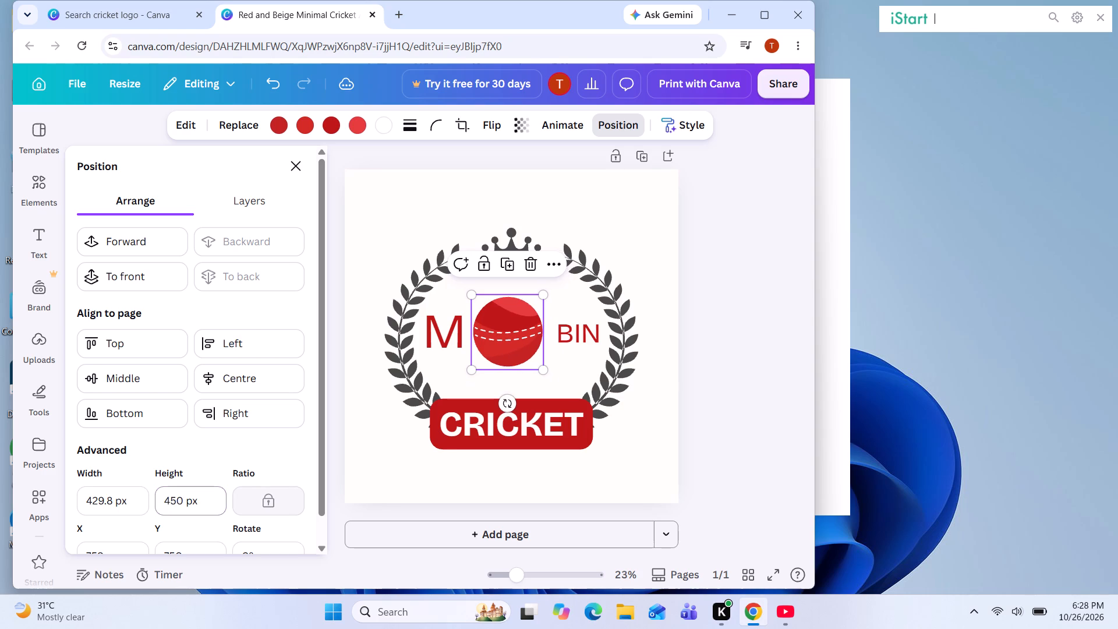
{"action": "left_click", "coordinate": [733, 254]}
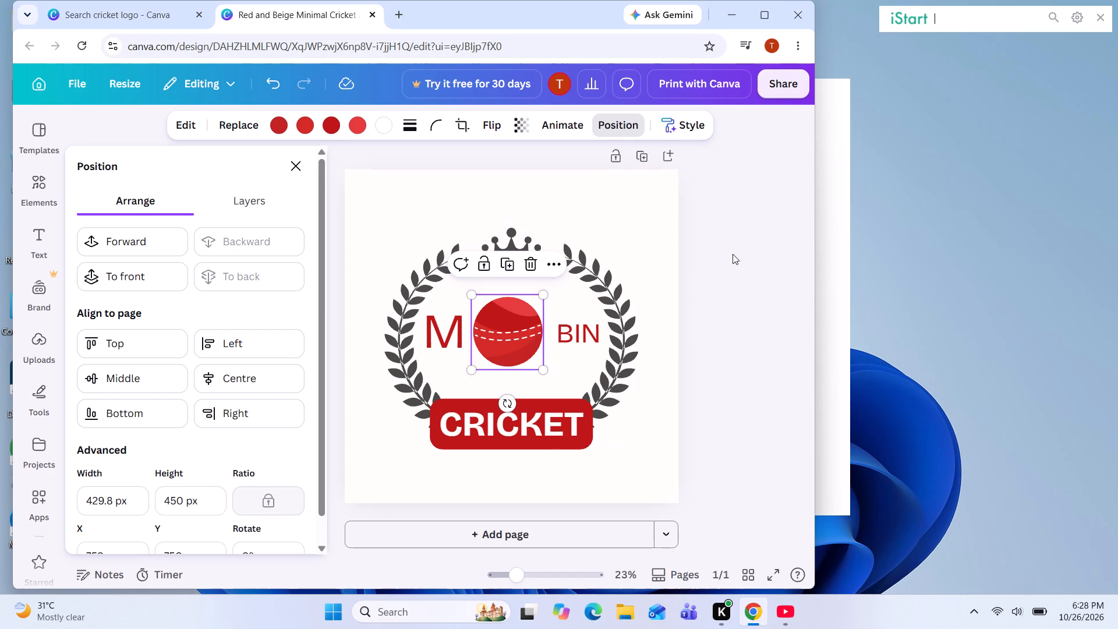
{"action": "left_click", "coordinate": [733, 254]}
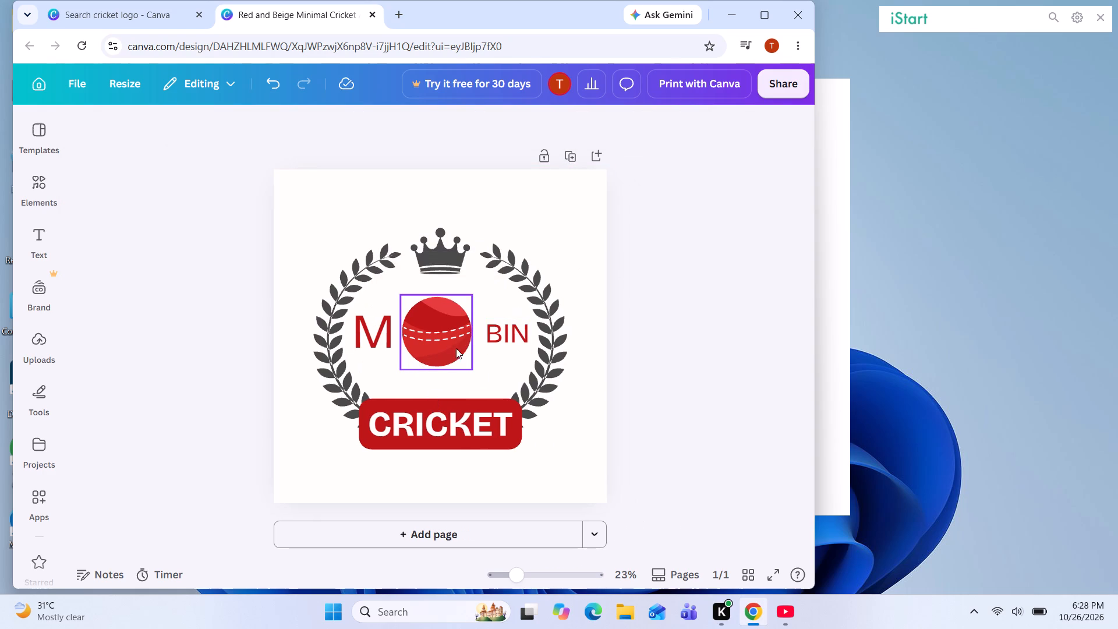
Reposition the cricket ball on the page's vertical centre line, evenly spaced between the M and BIN and level with the M.
{"action": "left_click_drag", "start_coordinate": [439, 351], "coordinate": [444, 347]}
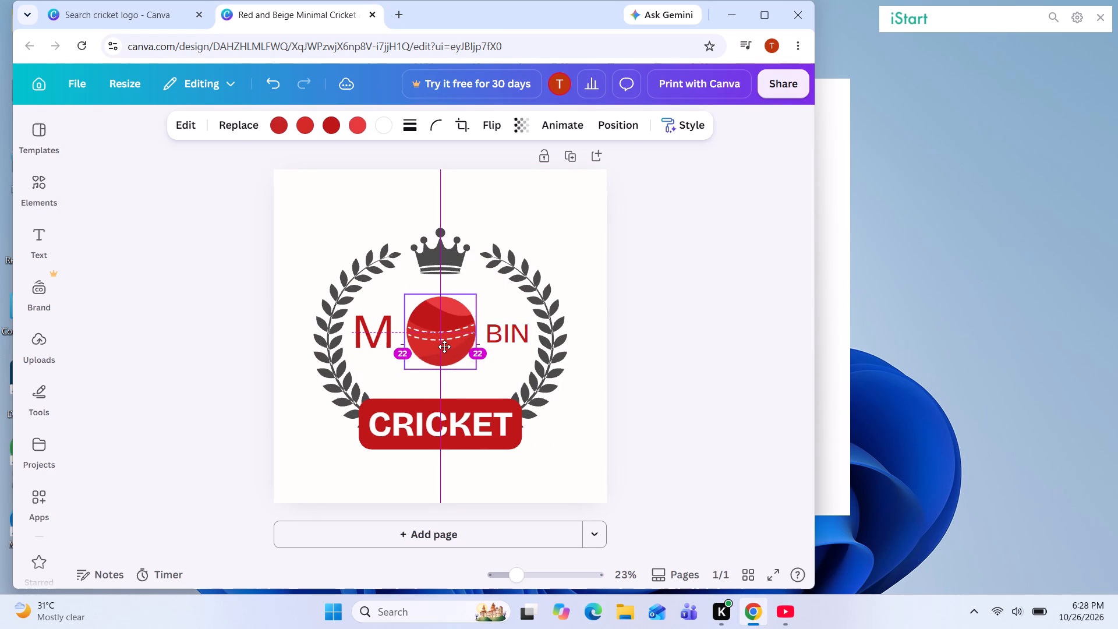
{"action": "left_click_drag", "start_coordinate": [444, 347], "coordinate": [443, 344]}
{"action": "left_click", "coordinate": [443, 344]}
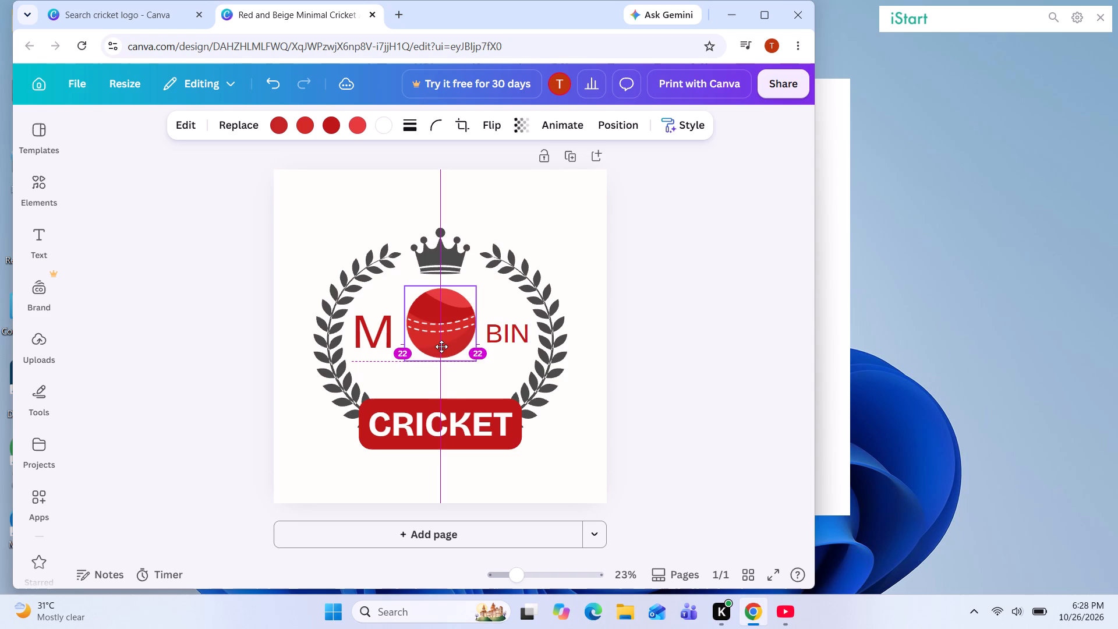
{"action": "left_click", "coordinate": [444, 348]}
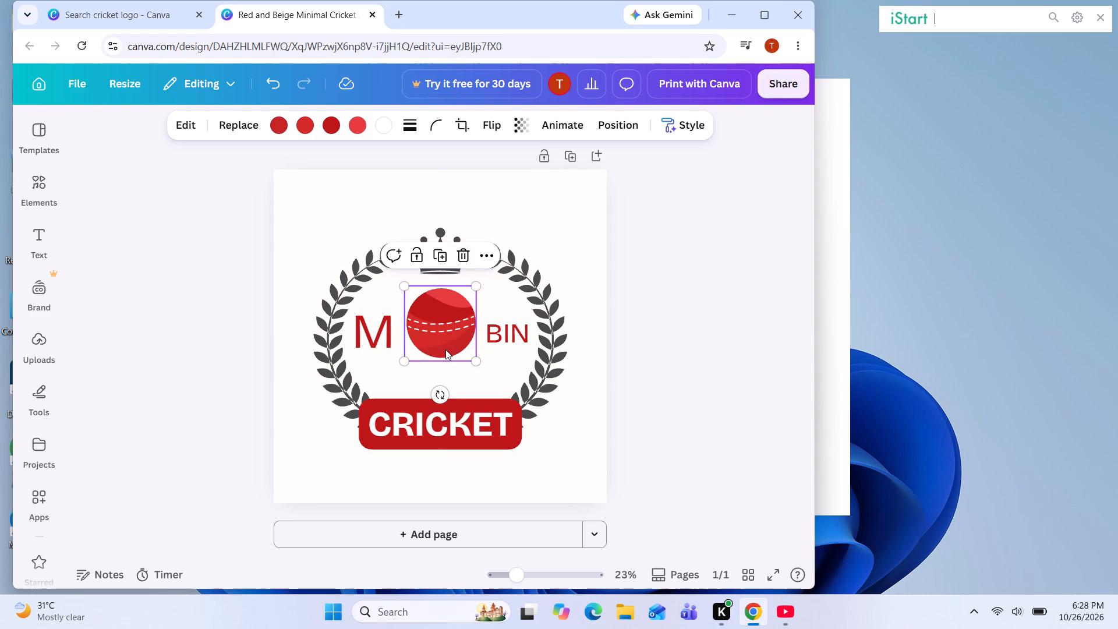
{"action": "left_click", "coordinate": [662, 292]}
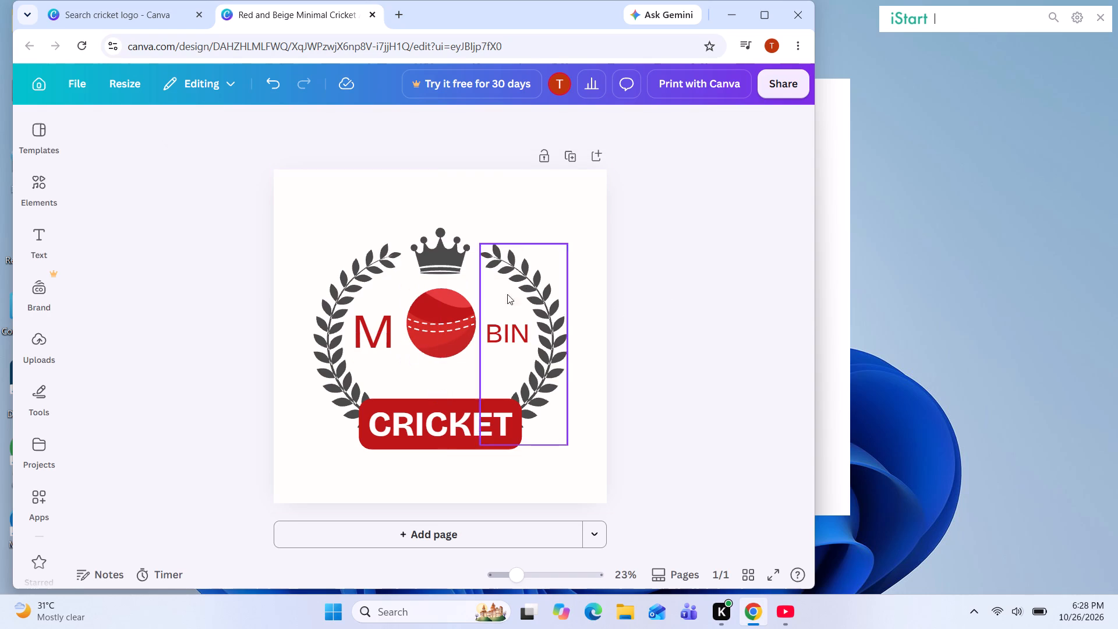
{"action": "left_click_drag", "start_coordinate": [441, 315], "coordinate": [440, 323]}
{"action": "left_click", "coordinate": [225, 308]}
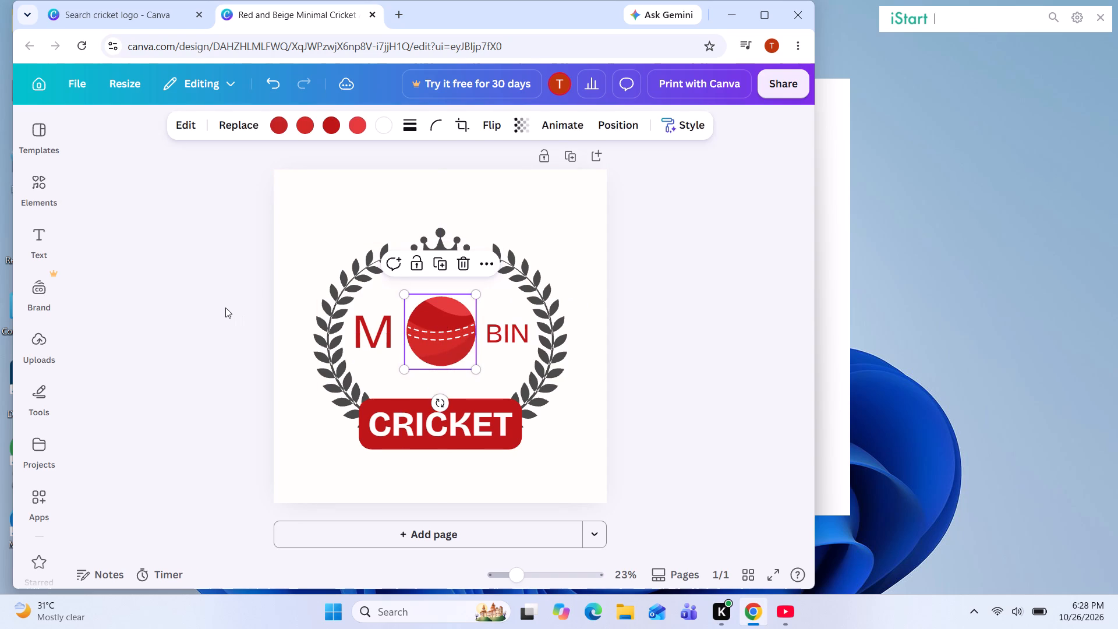
Move the BIN text slightly up and closer to the cricket ball.
{"action": "left_click", "coordinate": [491, 335]}
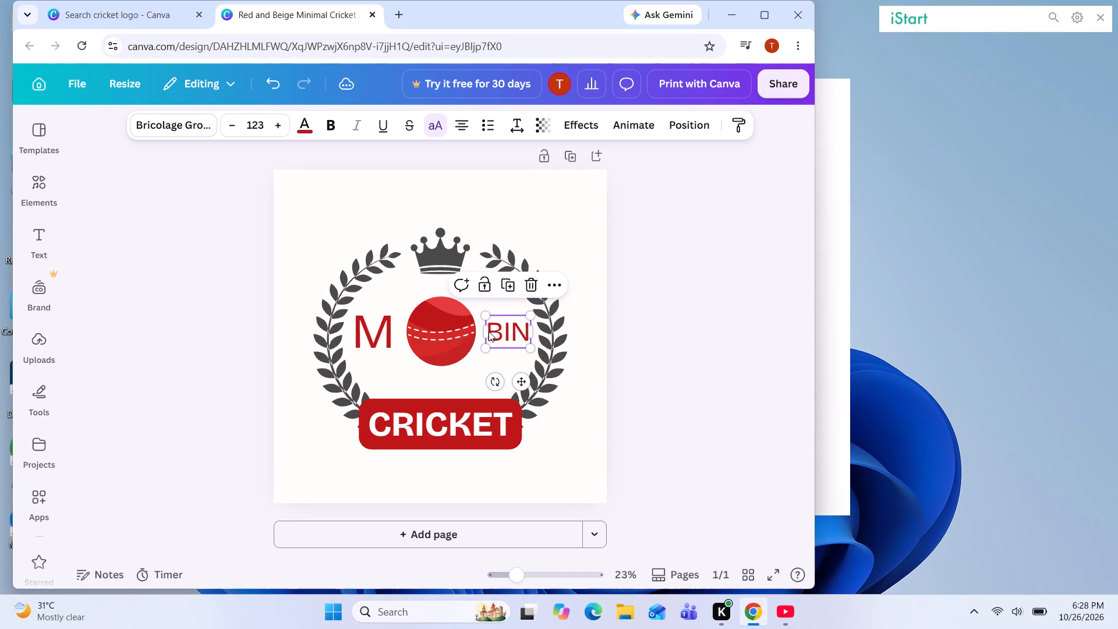
{"action": "left_click_drag", "start_coordinate": [489, 331], "coordinate": [483, 329]}
{"action": "left_click", "coordinate": [712, 303]}
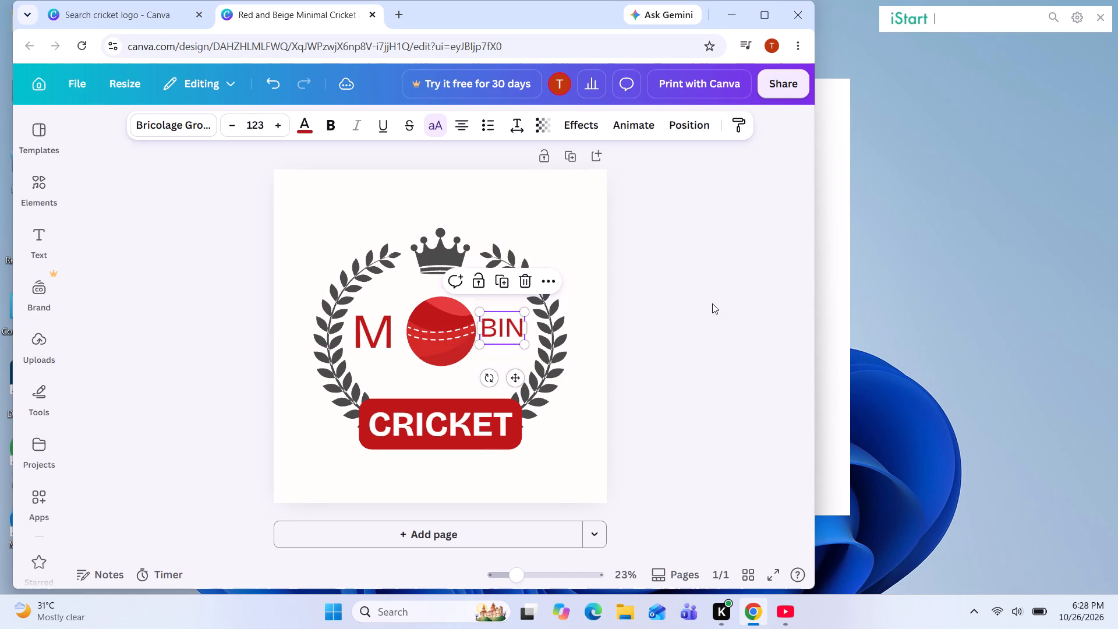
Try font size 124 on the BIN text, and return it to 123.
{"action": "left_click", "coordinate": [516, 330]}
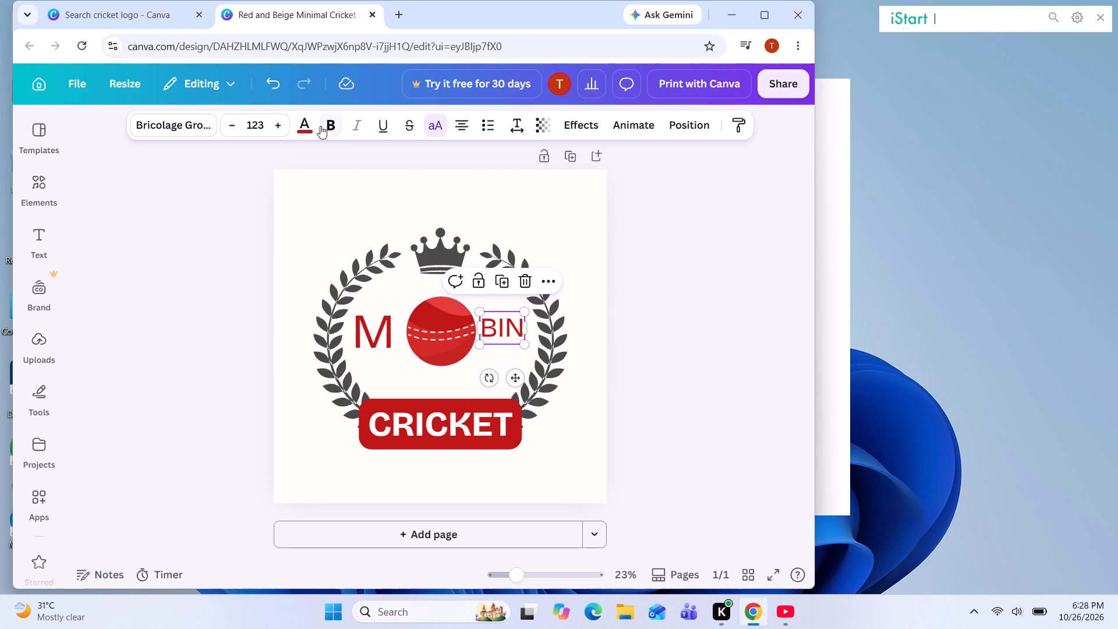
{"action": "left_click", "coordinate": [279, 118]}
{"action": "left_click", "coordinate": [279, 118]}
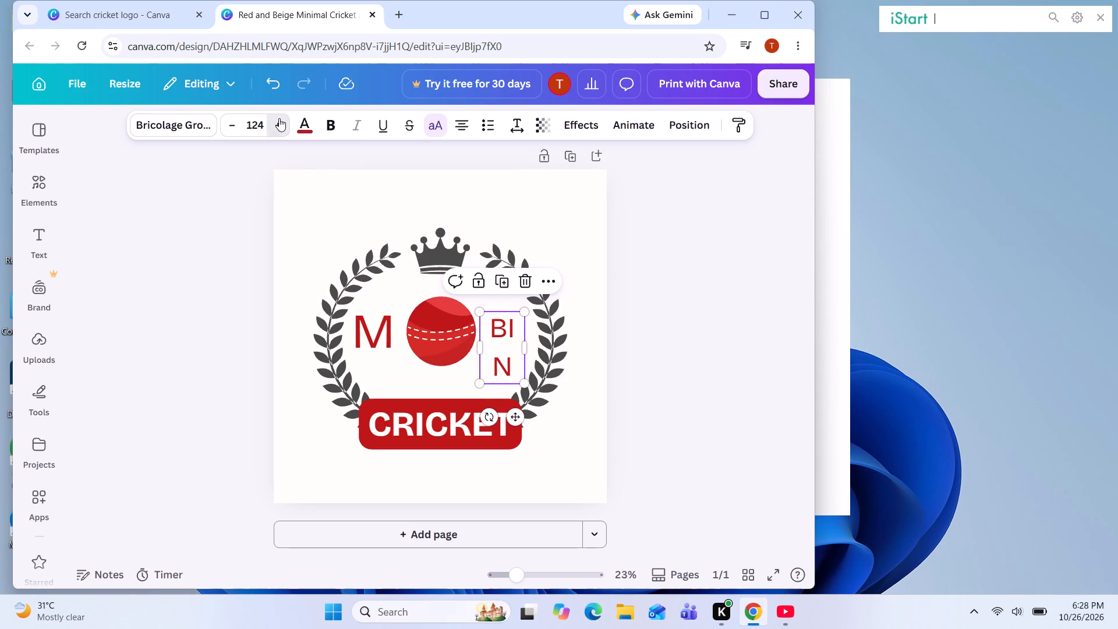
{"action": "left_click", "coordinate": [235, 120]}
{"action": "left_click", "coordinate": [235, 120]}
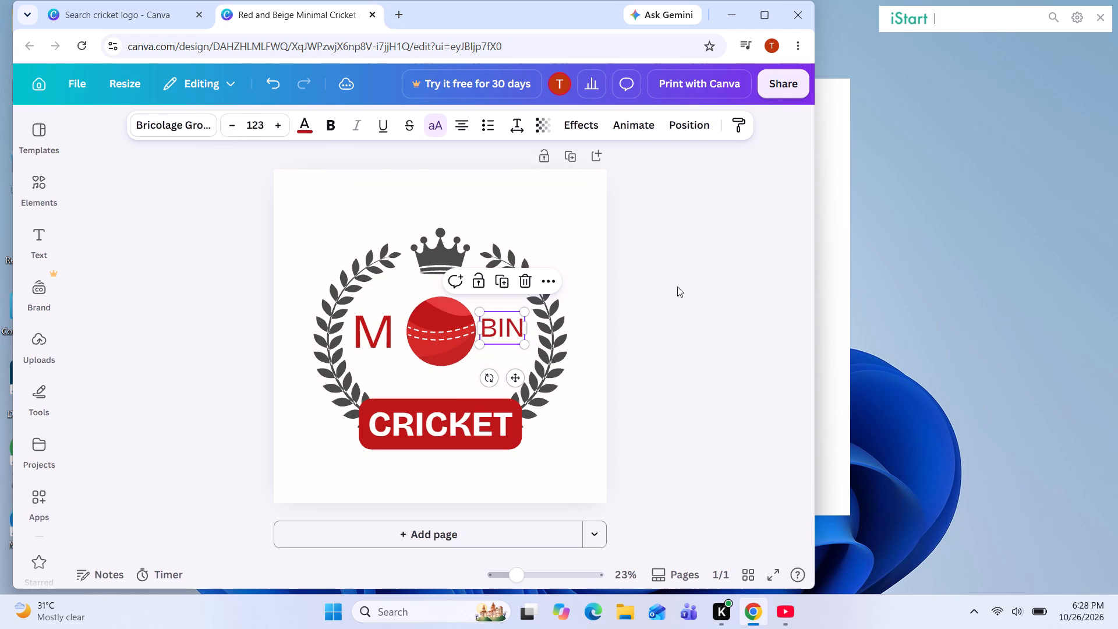
Widen the BIN text box by extending its left edge onto the cricket ball's edge.
{"action": "left_click_drag", "start_coordinate": [479, 324], "coordinate": [469, 328]}
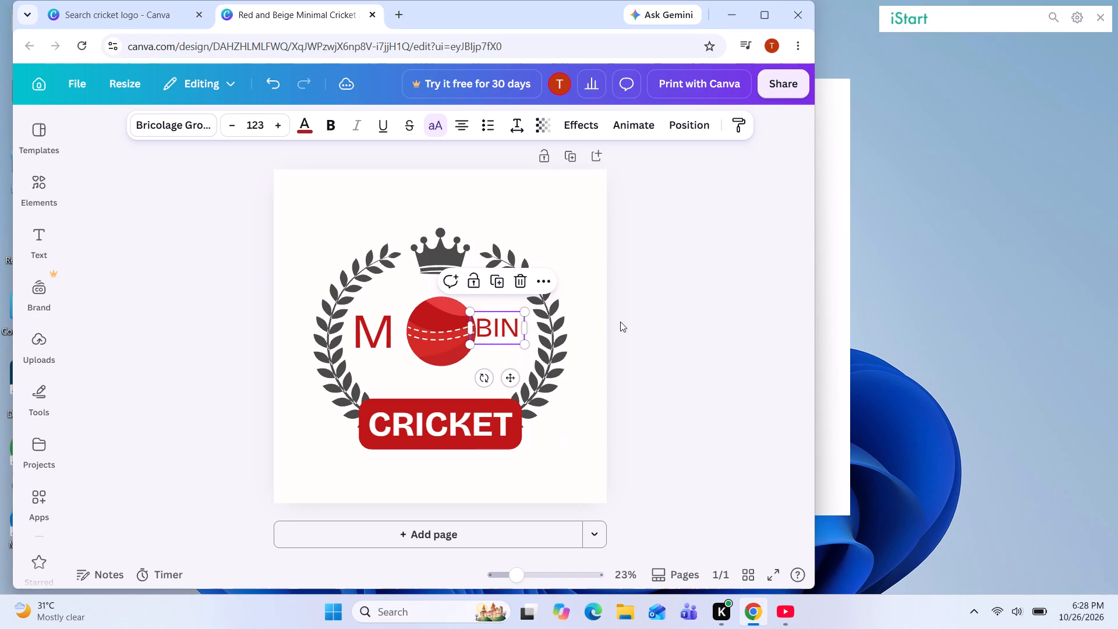
Widen the BIN text box by extending its right edge toward the laurel wreath.
{"action": "left_click", "coordinate": [522, 324]}
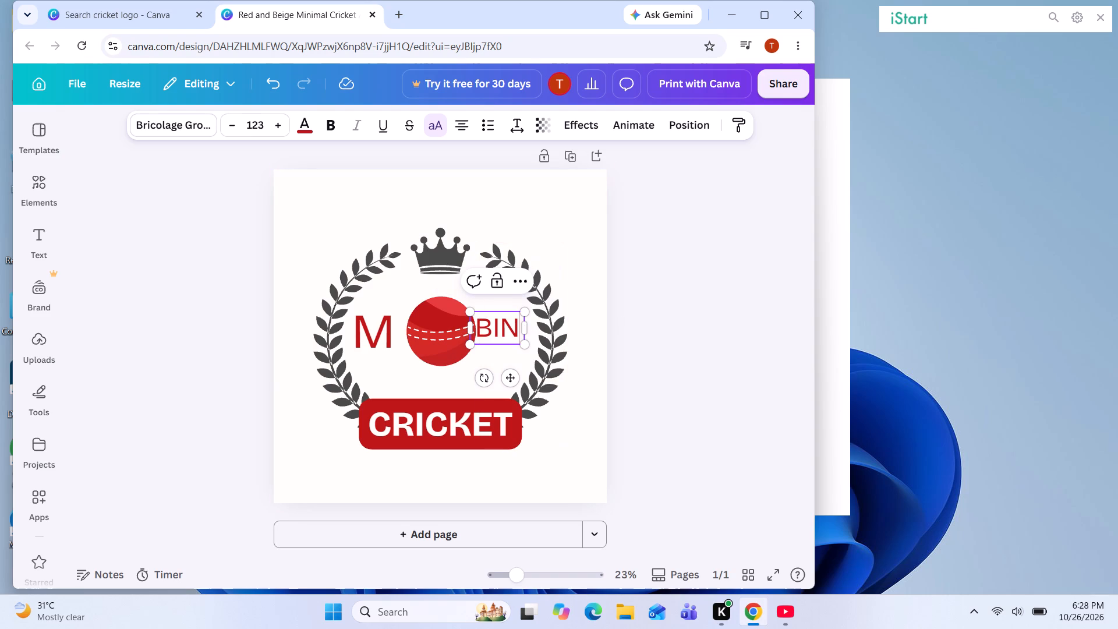
{"action": "left_click_drag", "start_coordinate": [526, 323], "coordinate": [540, 321]}
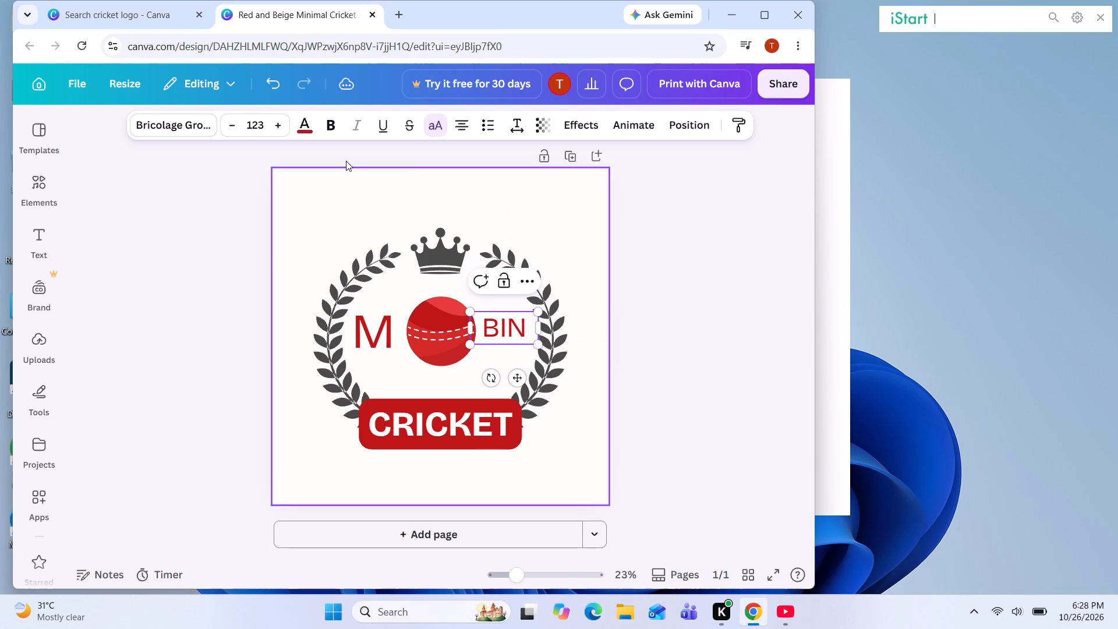
Increase the font size of the BIN text to 150.
{"action": "left_click", "coordinate": [278, 128]}
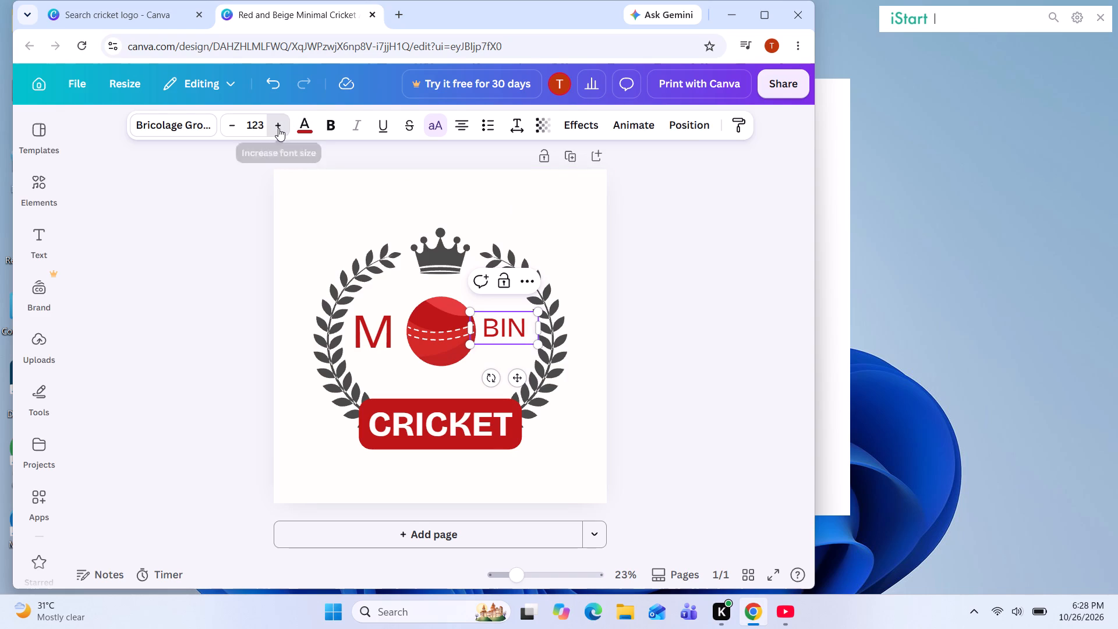
{"action": "left_click", "coordinate": [278, 128]}
{"action": "left_click", "coordinate": [278, 128]}
{"action": "double_click", "coordinate": [278, 128]}
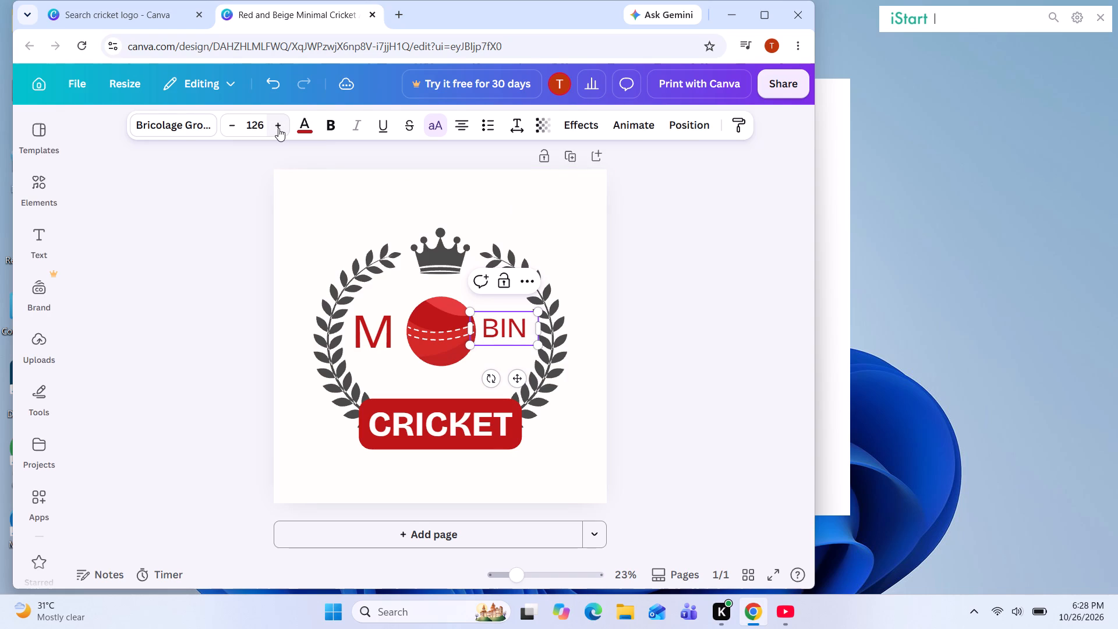
{"action": "triple_click", "coordinate": [278, 128]}
{"action": "triple_click", "coordinate": [278, 128]}
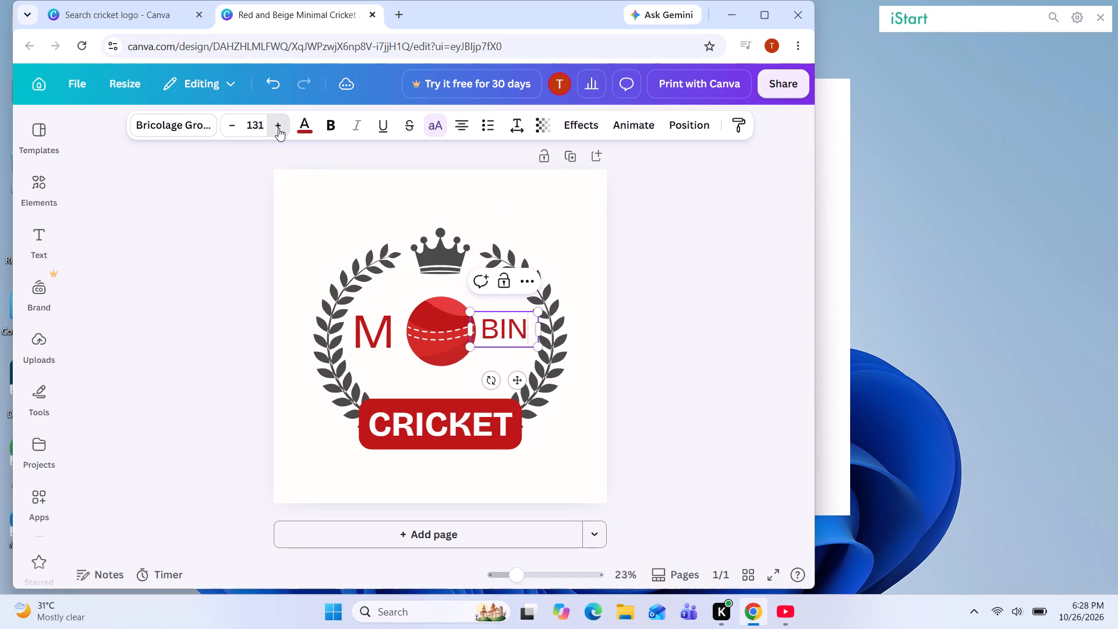
{"action": "left_click", "coordinate": [278, 128]}
{"action": "double_click", "coordinate": [278, 128]}
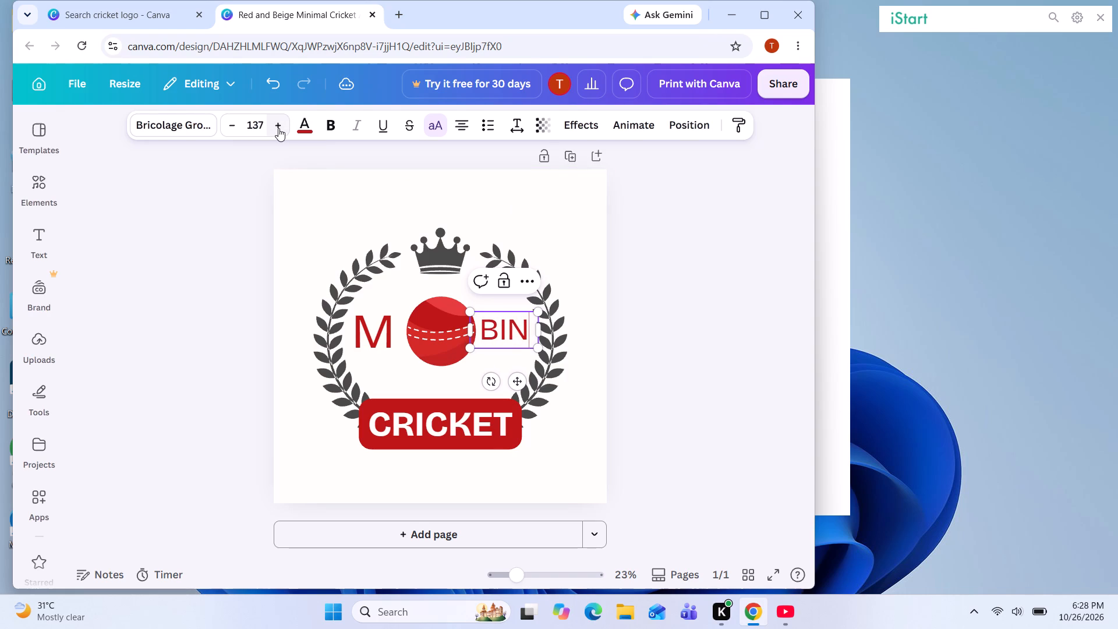
{"action": "left_click", "coordinate": [278, 128]}
{"action": "left_click", "coordinate": [278, 128]}
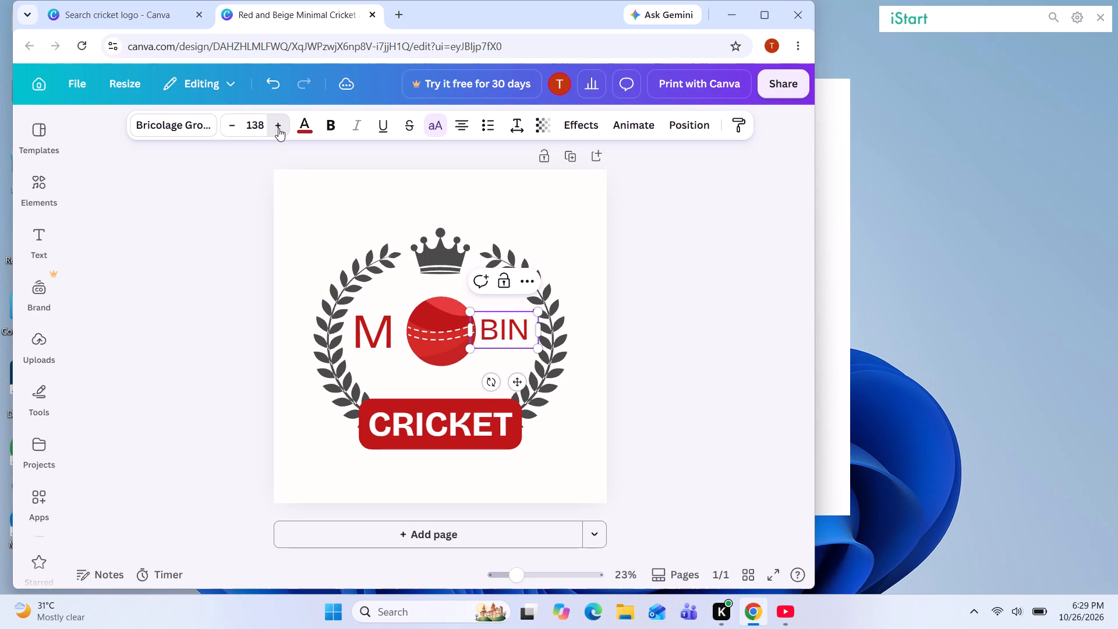
{"action": "double_click", "coordinate": [278, 128]}
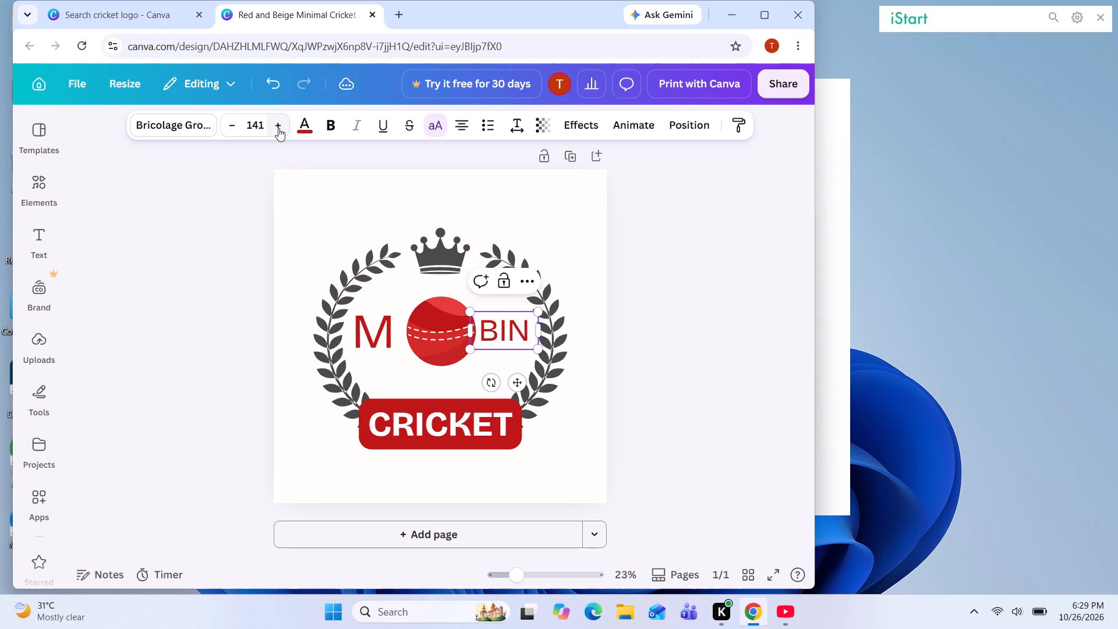
{"action": "left_click", "coordinate": [278, 128]}
{"action": "triple_click", "coordinate": [278, 128]}
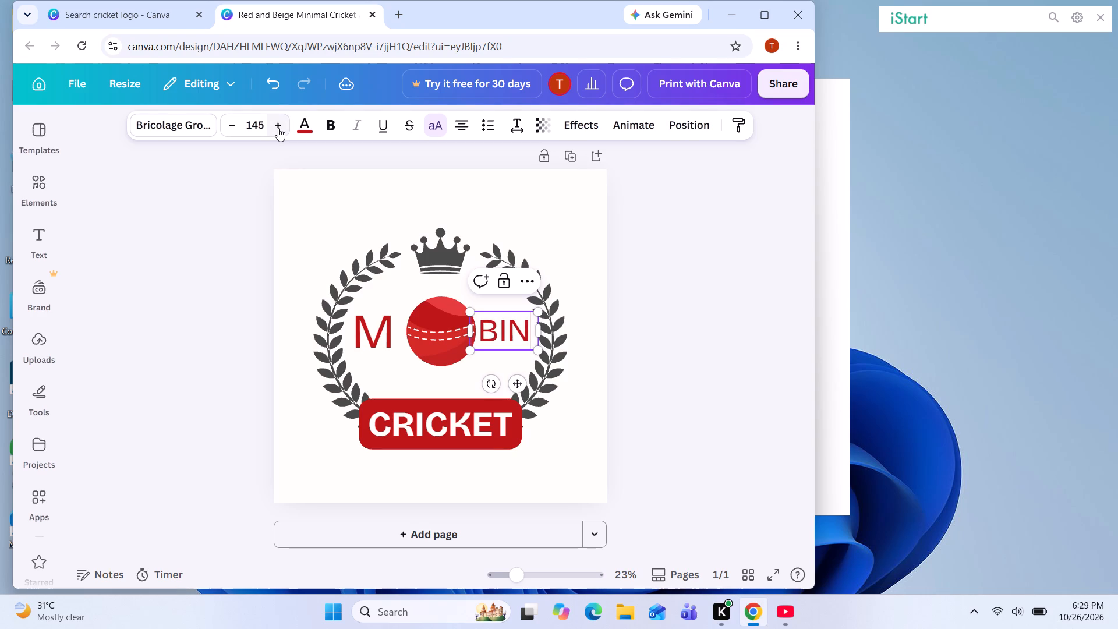
{"action": "triple_click", "coordinate": [278, 128]}
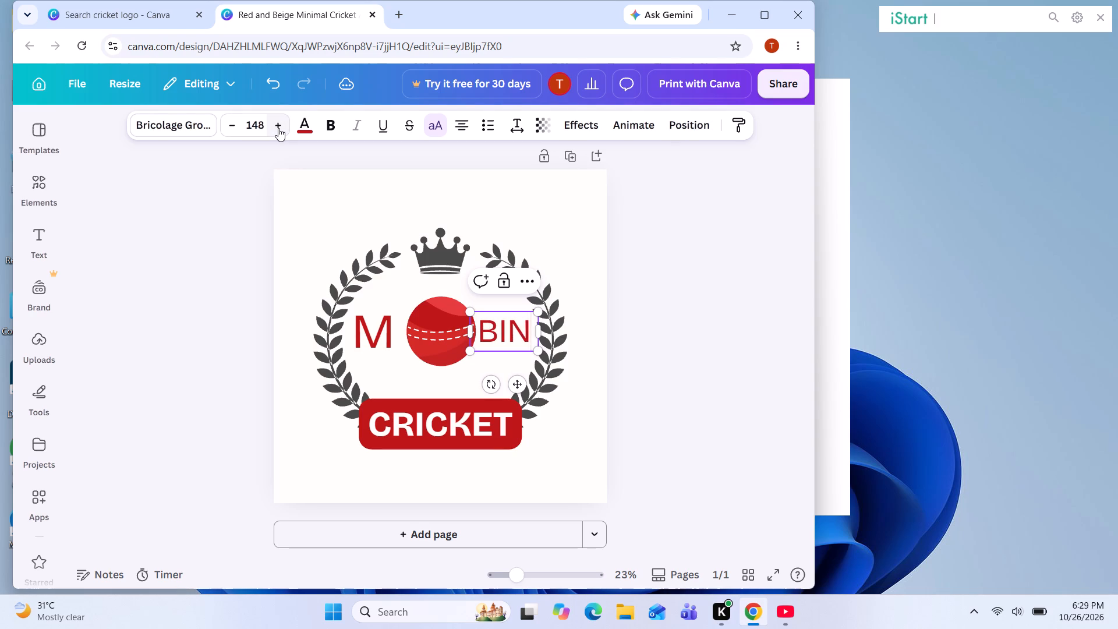
{"action": "left_click", "coordinate": [278, 128]}
{"action": "left_click", "coordinate": [278, 128]}
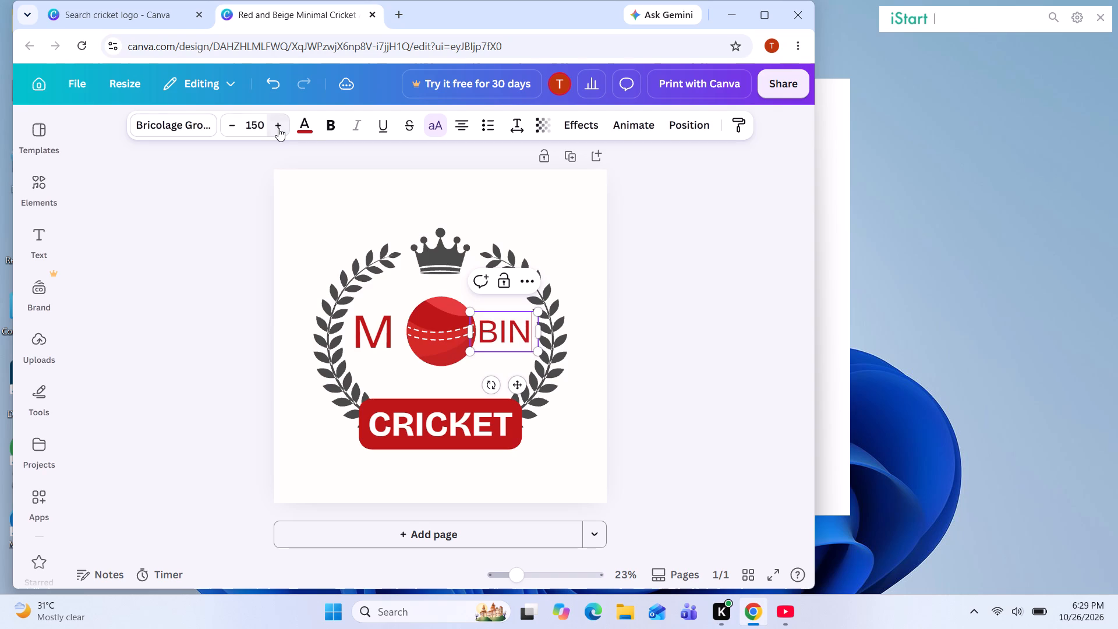
{"action": "left_click", "coordinate": [752, 312]}
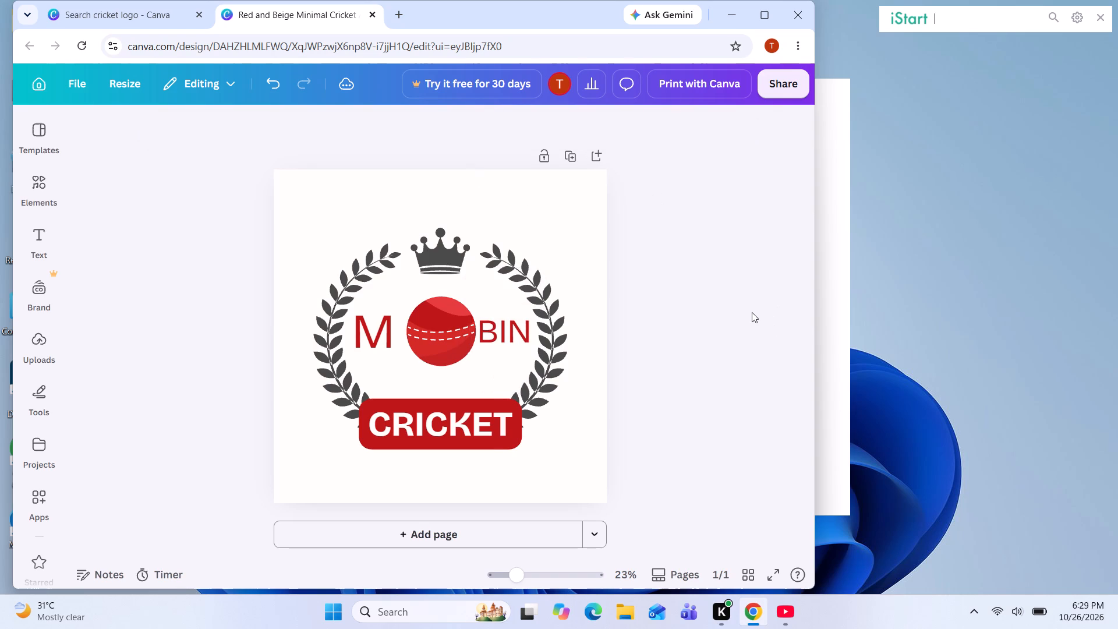
Move the M closer to the cricket ball, just beside its edge and level with the ball and BIN.
{"action": "left_click_drag", "start_coordinate": [388, 337], "coordinate": [399, 338]}
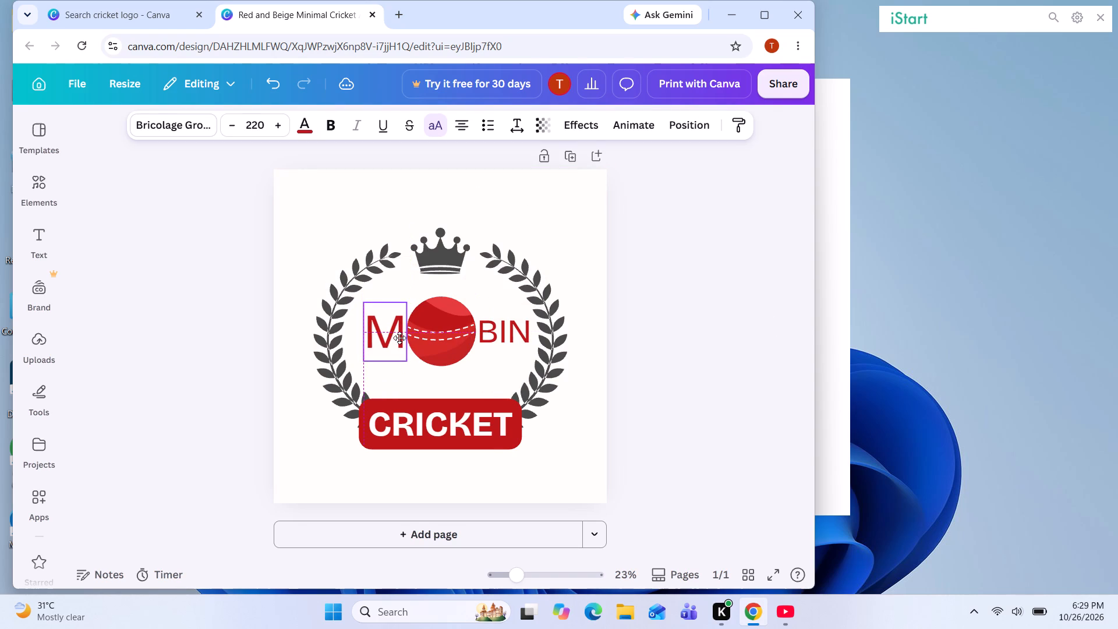
{"action": "left_click_drag", "start_coordinate": [399, 338], "coordinate": [398, 334]}
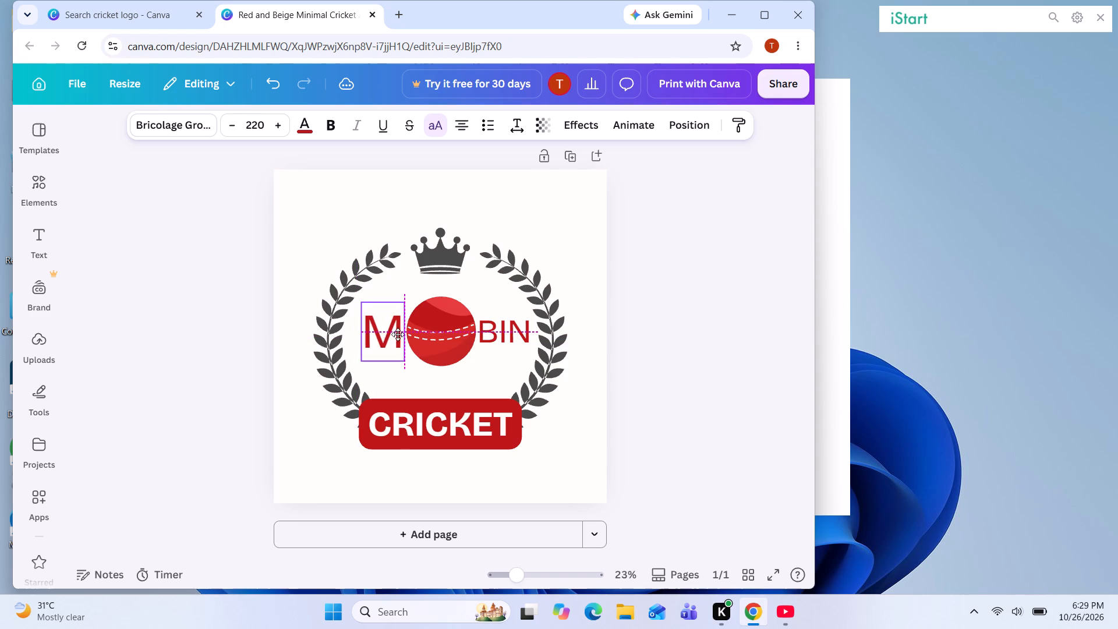
{"action": "left_click_drag", "start_coordinate": [398, 334], "coordinate": [398, 334]}
{"action": "left_click", "coordinate": [655, 329]}
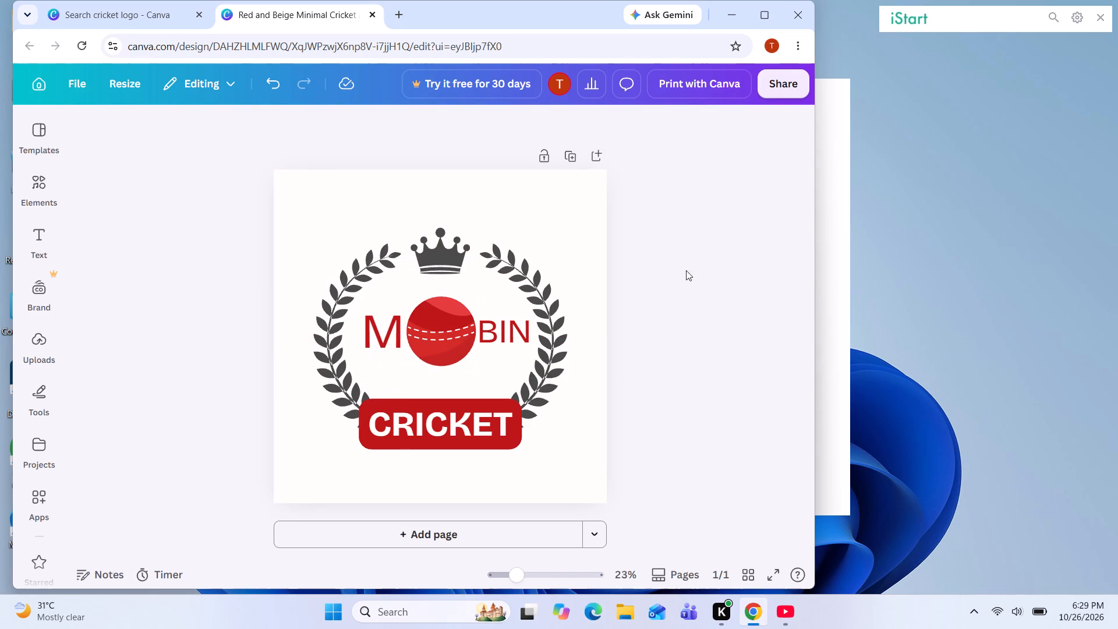
Replace the CRICKET text in the red banner with WARRIORS.
{"action": "left_click", "coordinate": [458, 432]}
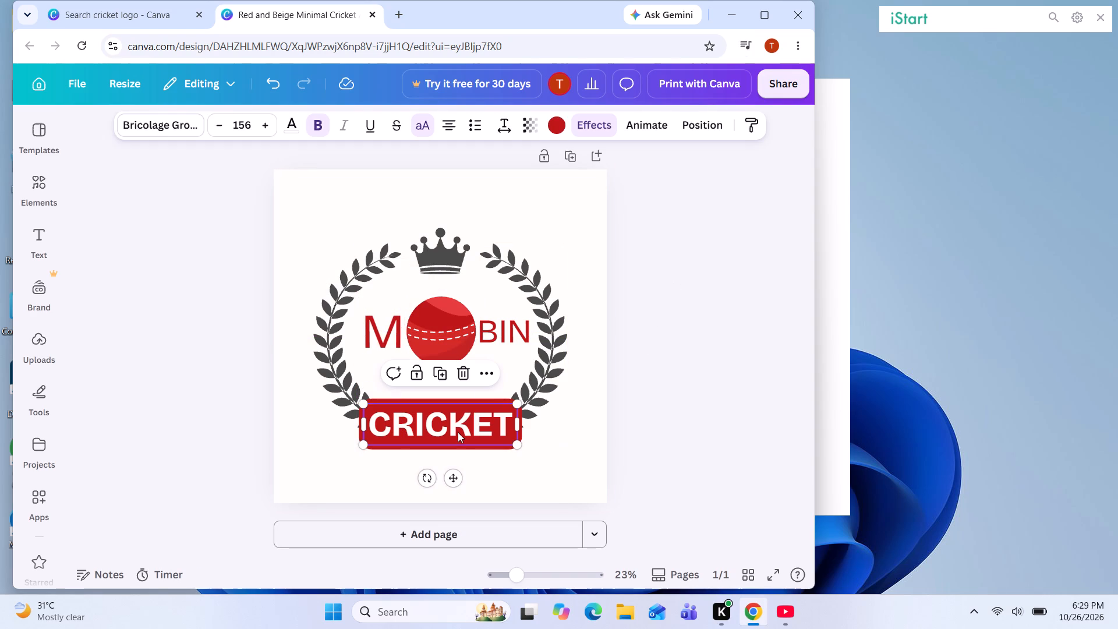
{"action": "left_click", "coordinate": [501, 417]}
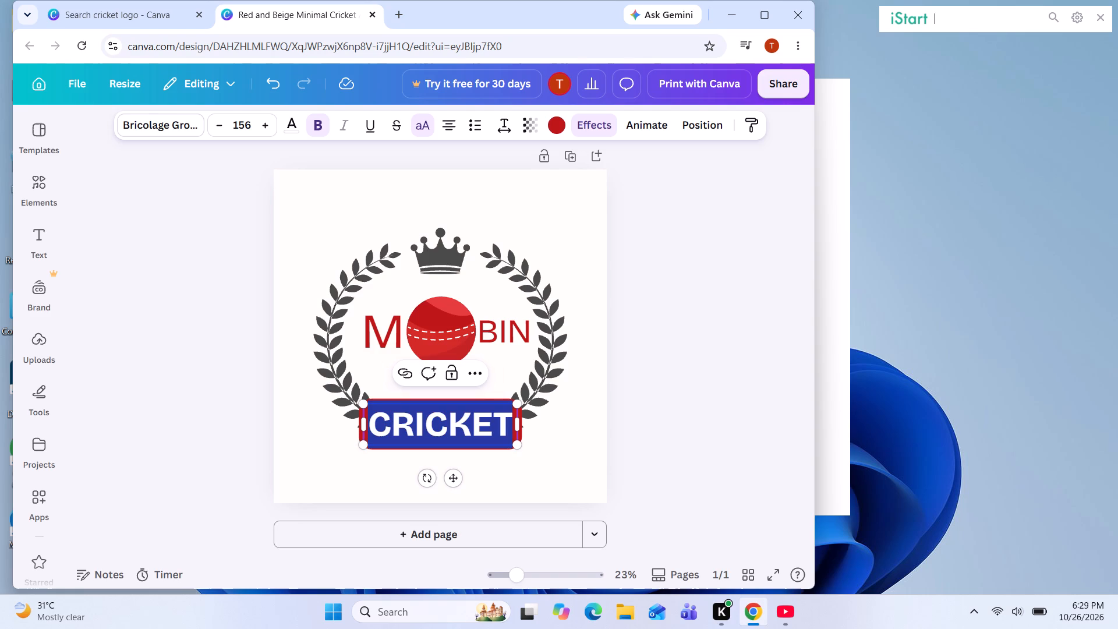
{"action": "key", "text": "BackSpace"}
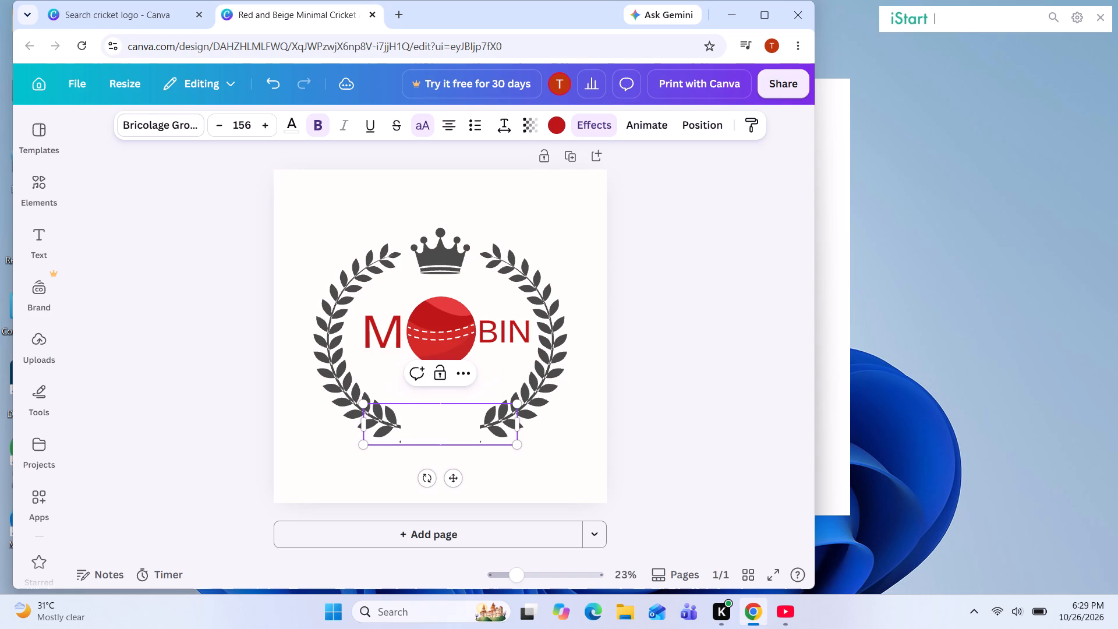
{"action": "type", "text": "warrio"}
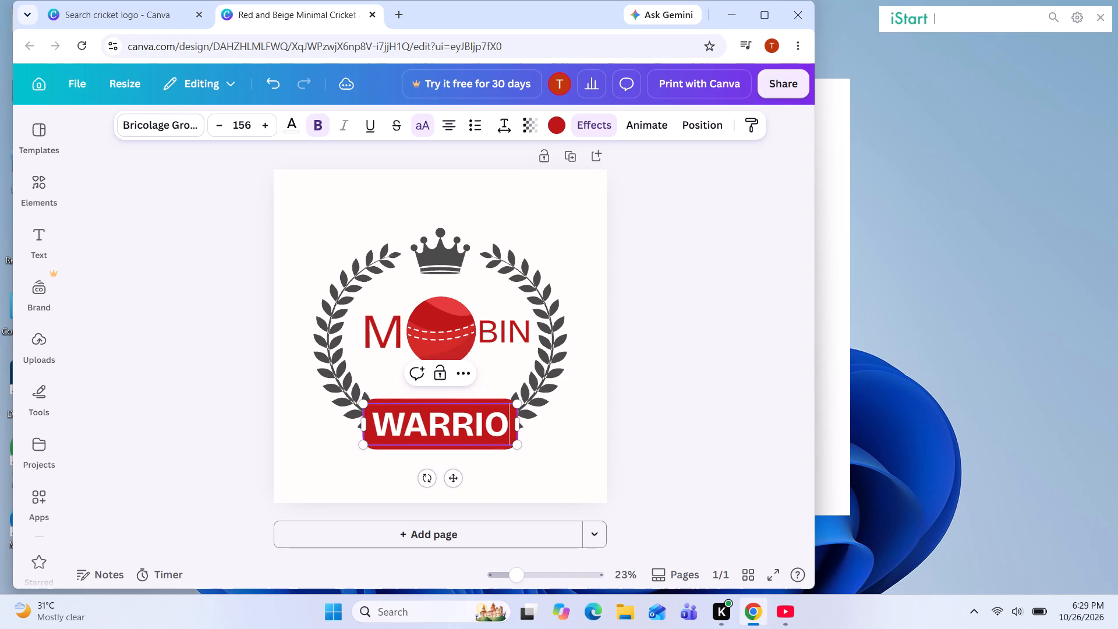
{"action": "type", "text": "rs"}
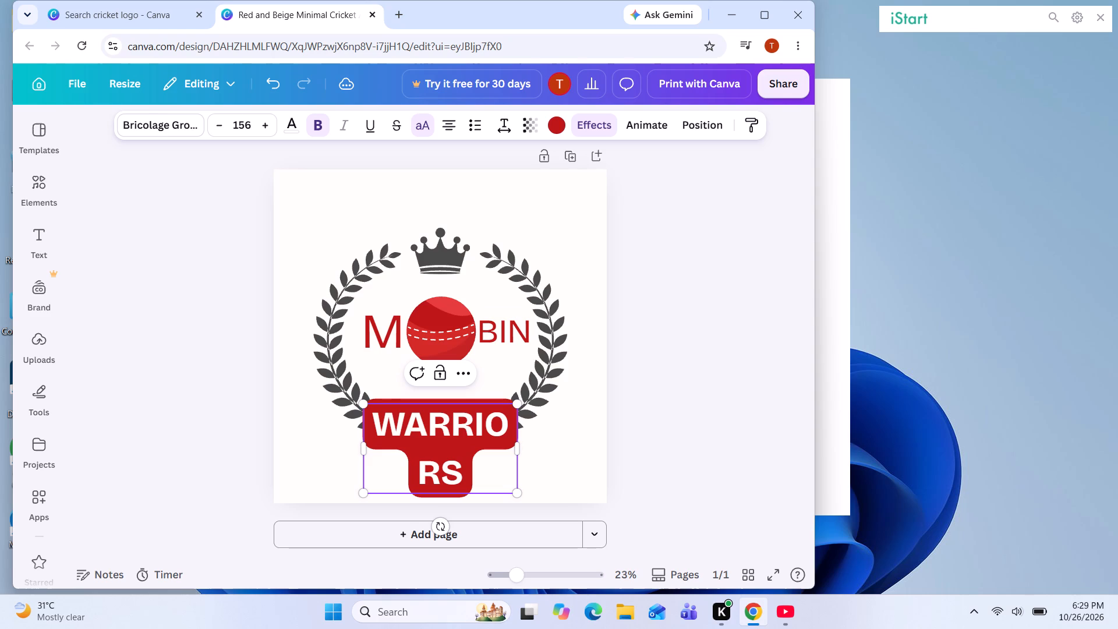
Reduce the WARRIORS font size to 119 so the word fits on one line in the banner.
{"action": "triple_click", "coordinate": [216, 130]}
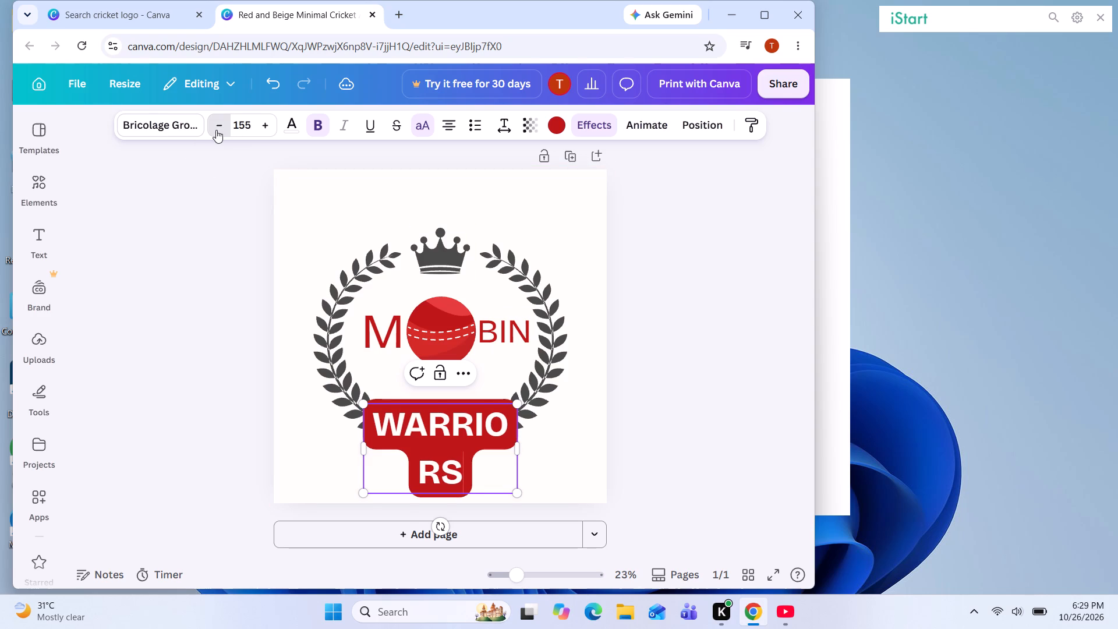
{"action": "triple_click", "coordinate": [216, 130]}
{"action": "triple_click", "coordinate": [216, 130]}
{"action": "triple_click", "coordinate": [216, 130]}
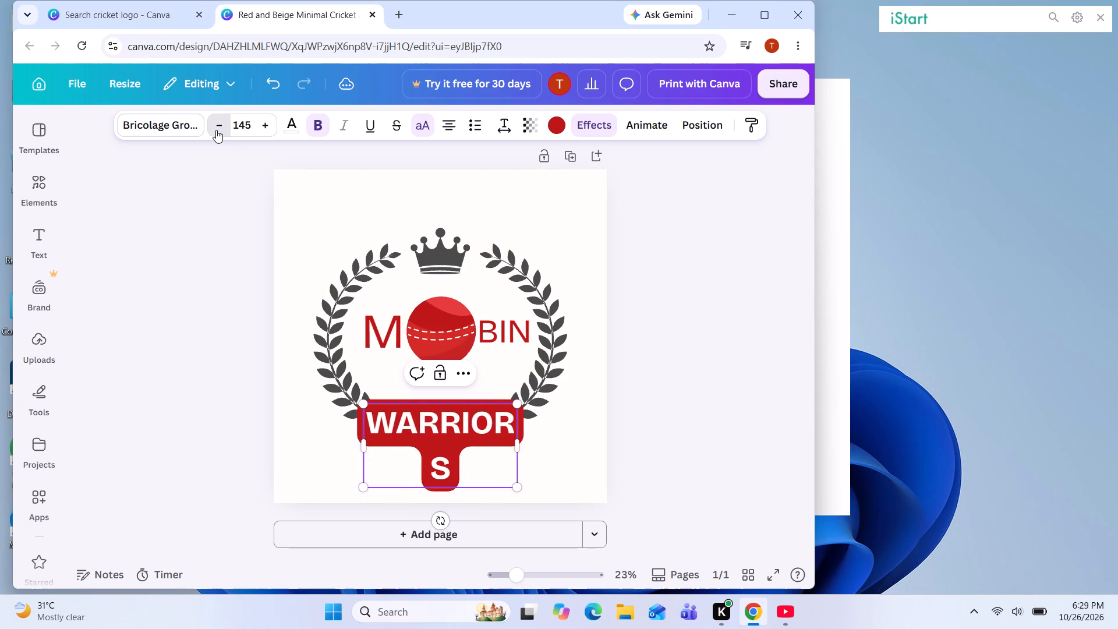
{"action": "triple_click", "coordinate": [216, 130]}
{"action": "triple_click", "coordinate": [216, 130]}
{"action": "triple_click", "coordinate": [216, 130]}
{"action": "triple_click", "coordinate": [216, 130]}
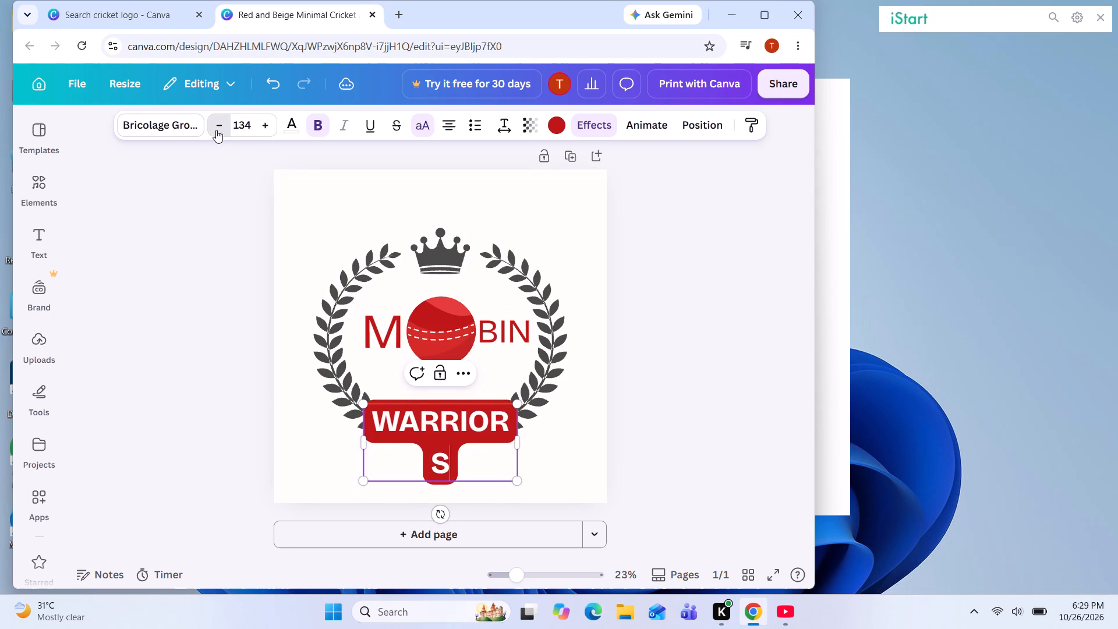
{"action": "triple_click", "coordinate": [216, 130]}
{"action": "triple_click", "coordinate": [216, 130]}
{"action": "triple_click", "coordinate": [216, 130]}
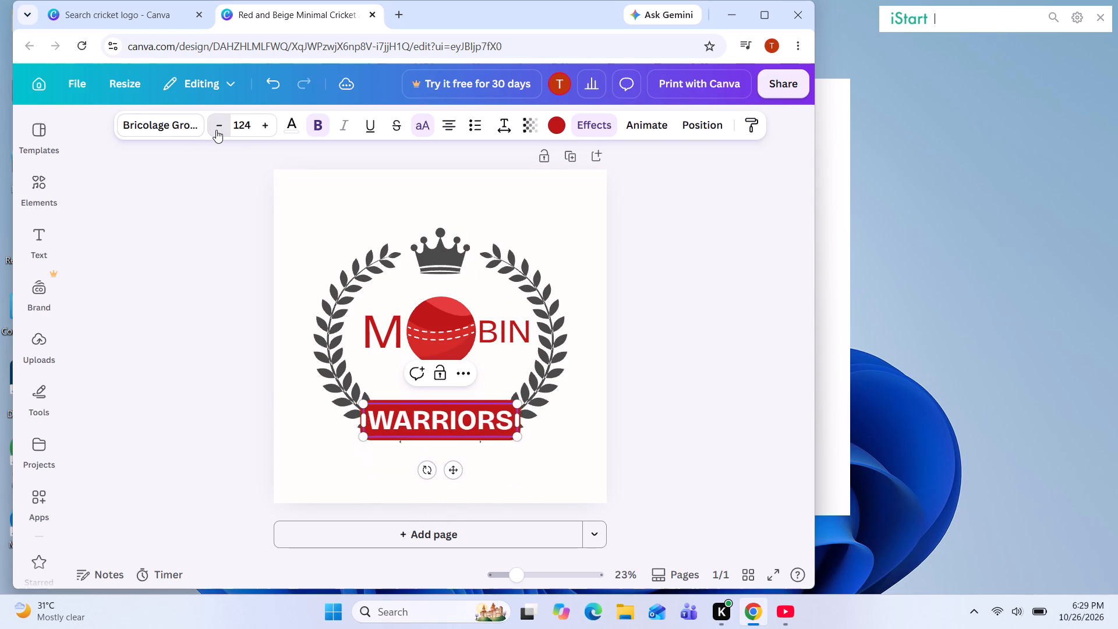
{"action": "triple_click", "coordinate": [216, 130]}
{"action": "left_click", "coordinate": [216, 130]}
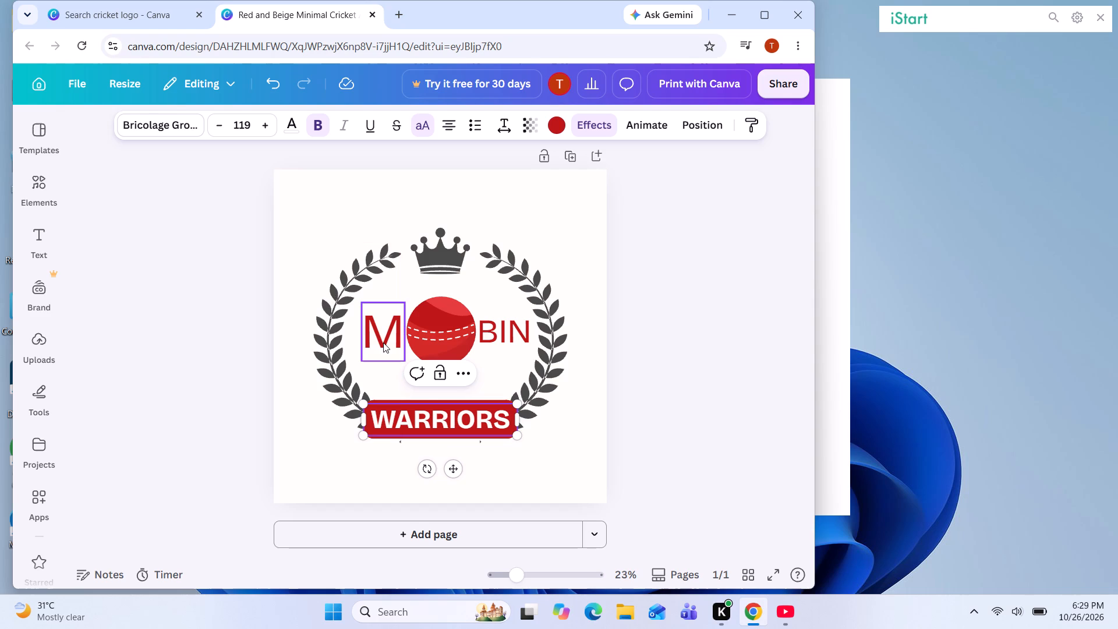
Change the font of the WARRIORS banner text to Horizon.
{"action": "left_click", "coordinate": [486, 427]}
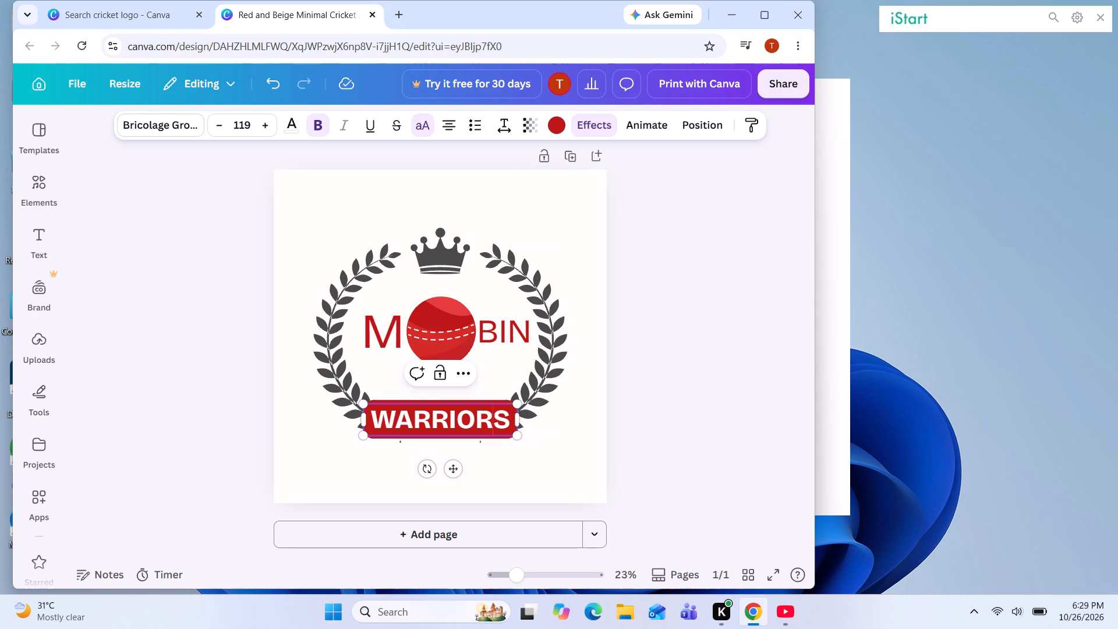
{"action": "left_click", "coordinate": [505, 419]}
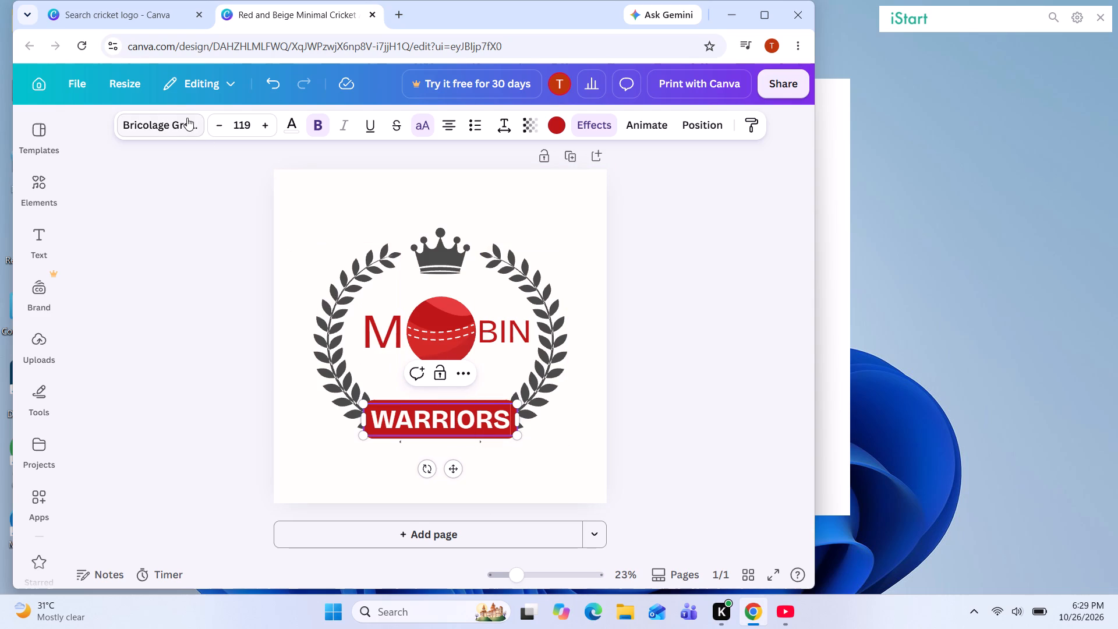
{"action": "left_click", "coordinate": [186, 120]}
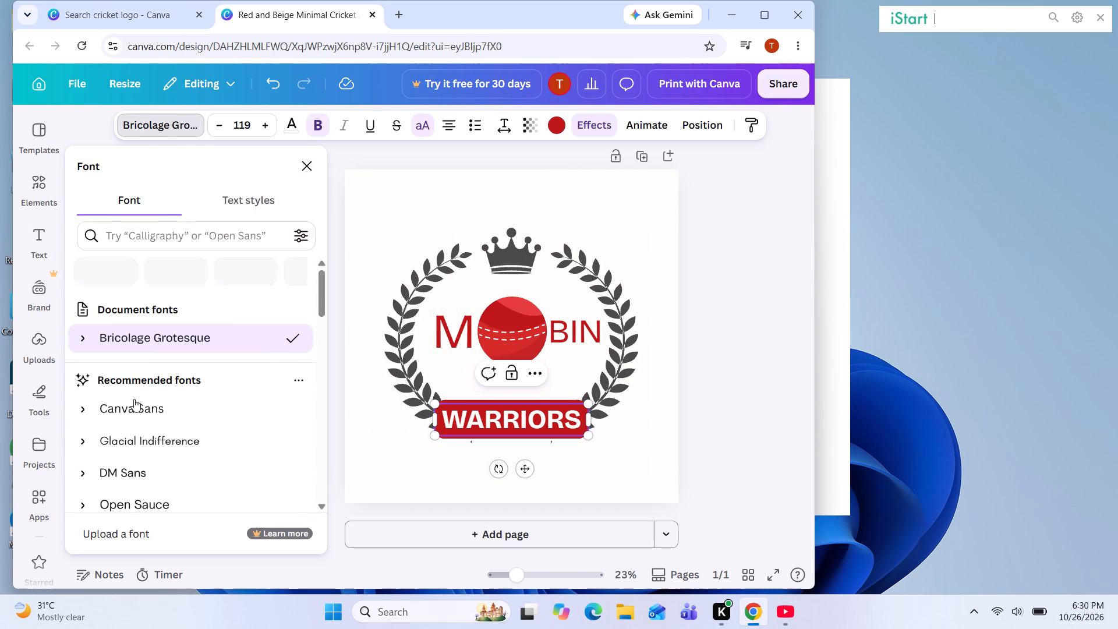
{"action": "scroll", "coordinate": [140, 422], "scroll_direction": "down", "scroll_amount": 2}
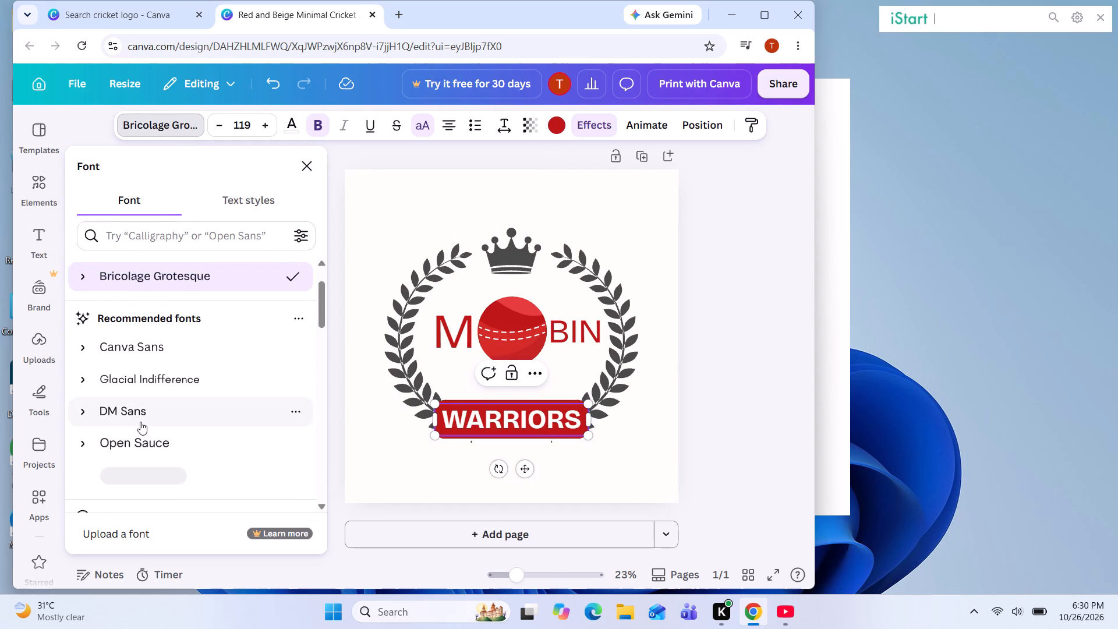
{"action": "scroll", "coordinate": [140, 422], "scroll_direction": "down", "scroll_amount": 1}
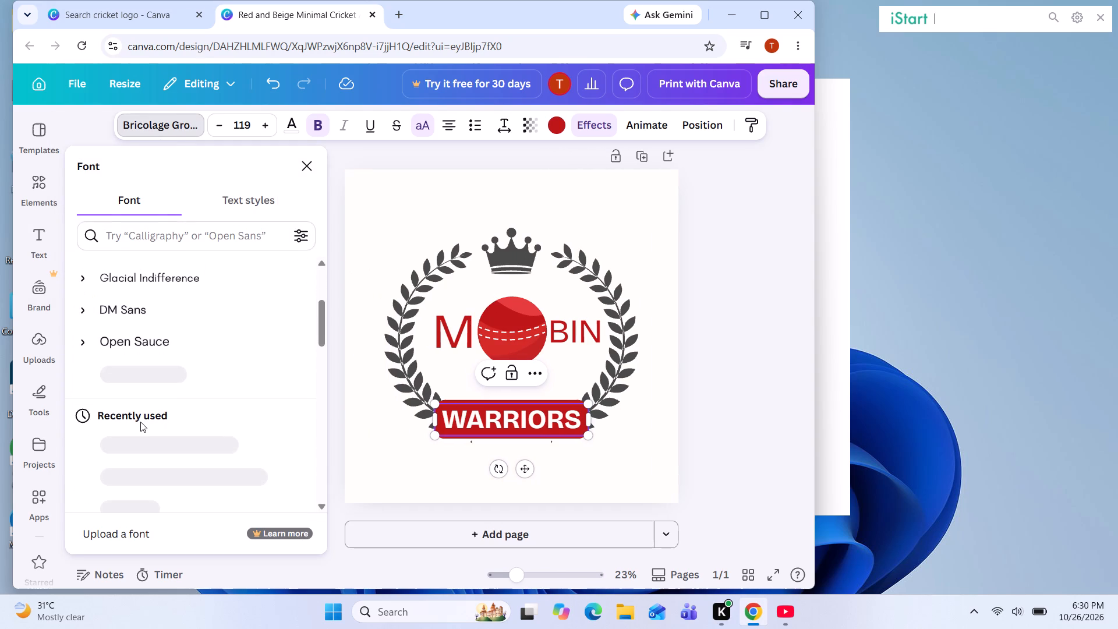
{"action": "scroll", "coordinate": [140, 422], "scroll_direction": "down", "scroll_amount": 3}
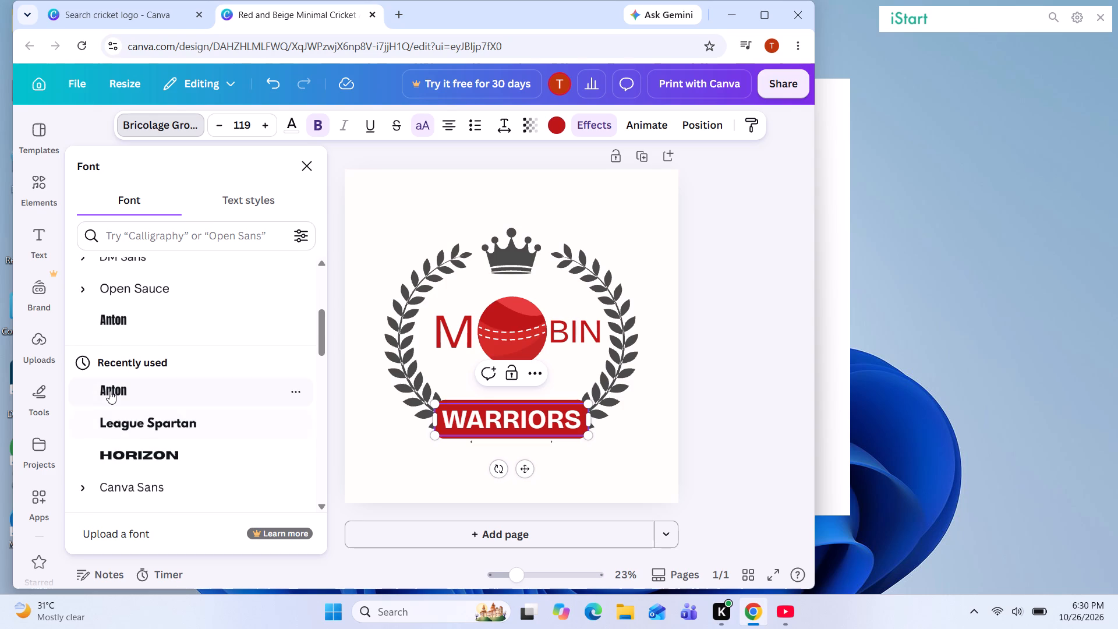
{"action": "left_click", "coordinate": [146, 453]}
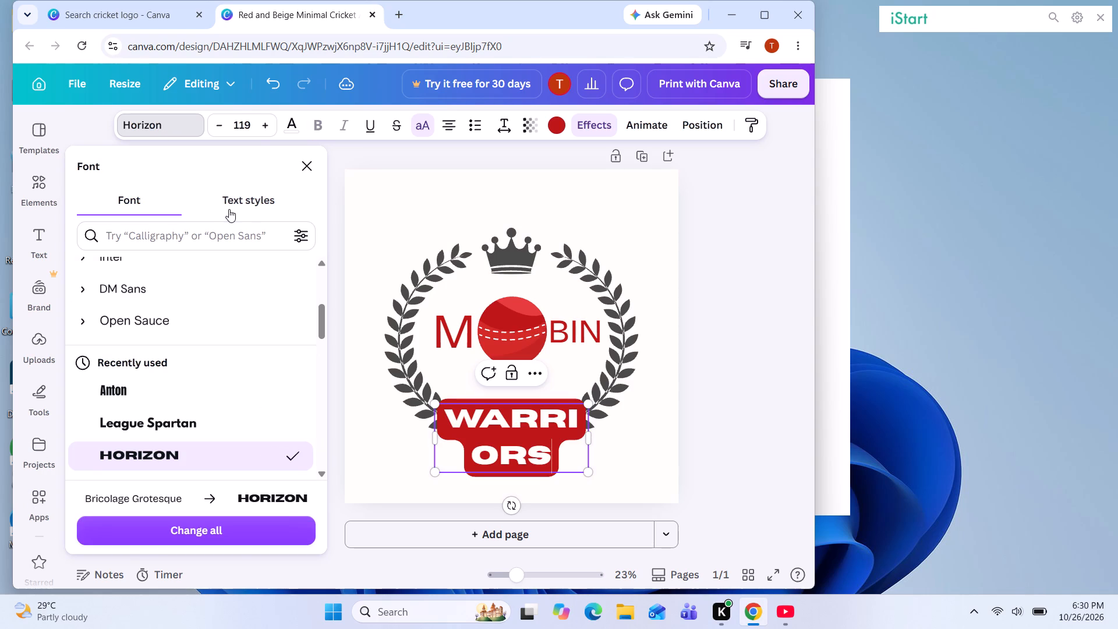
Reduce the WARRIORS font size to 81.8 so the Horizon text fits on one line in the banner.
{"action": "triple_click", "coordinate": [217, 128]}
{"action": "triple_click", "coordinate": [217, 128]}
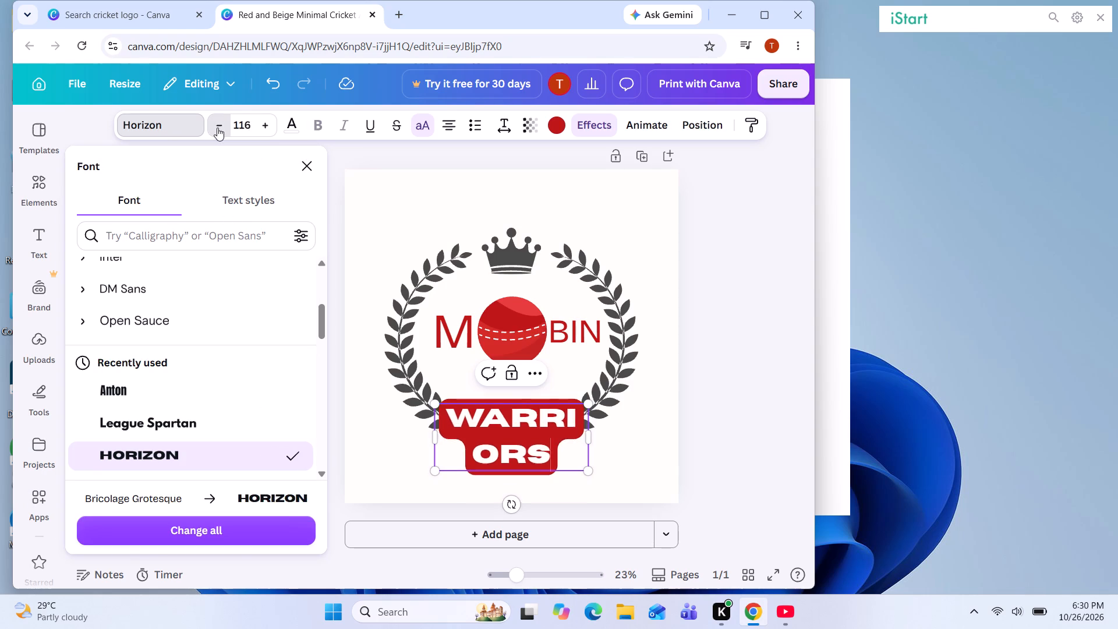
{"action": "triple_click", "coordinate": [217, 128]}
{"action": "triple_click", "coordinate": [217, 128]}
{"action": "triple_click", "coordinate": [217, 128]}
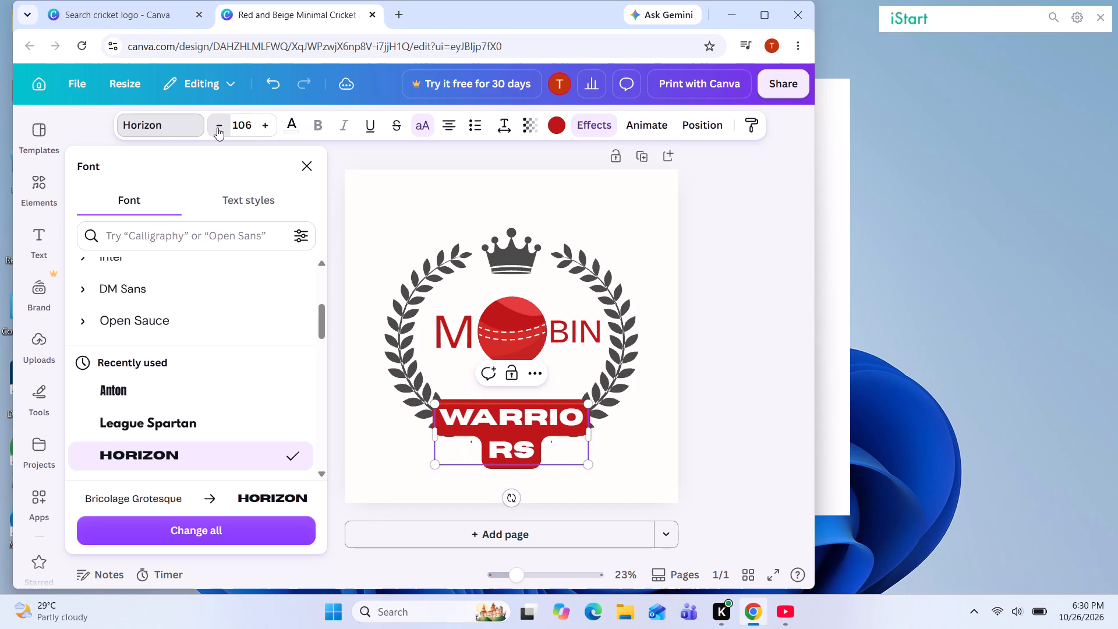
{"action": "triple_click", "coordinate": [217, 128]}
{"action": "triple_click", "coordinate": [217, 128]}
{"action": "triple_click", "coordinate": [217, 128]}
{"action": "triple_click", "coordinate": [217, 128]}
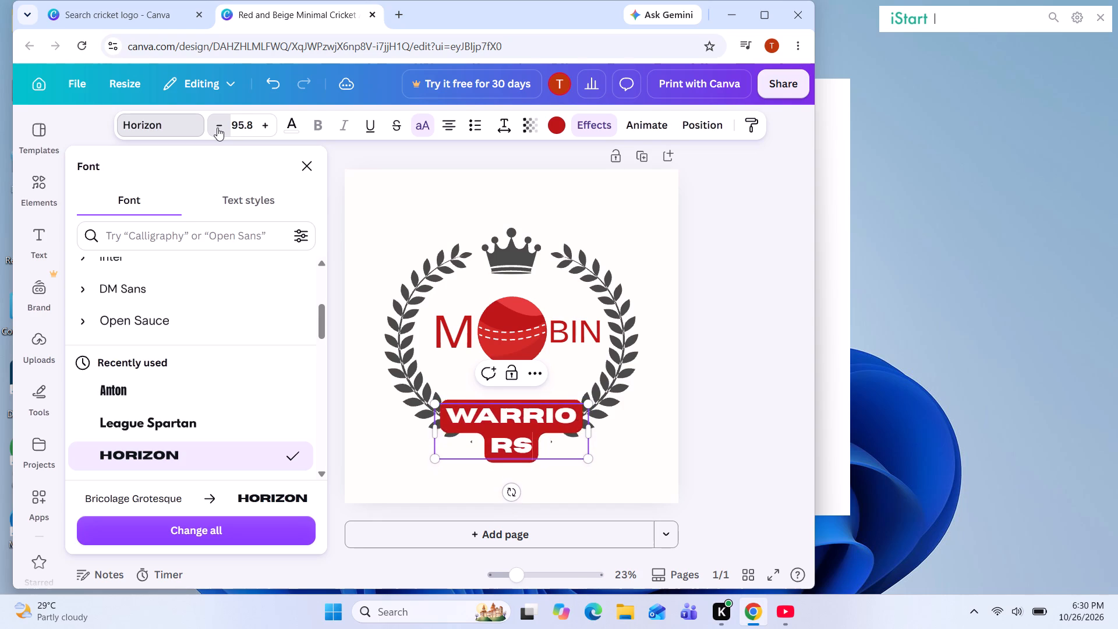
{"action": "triple_click", "coordinate": [217, 128]}
{"action": "triple_click", "coordinate": [217, 128]}
{"action": "left_click", "coordinate": [217, 128]}
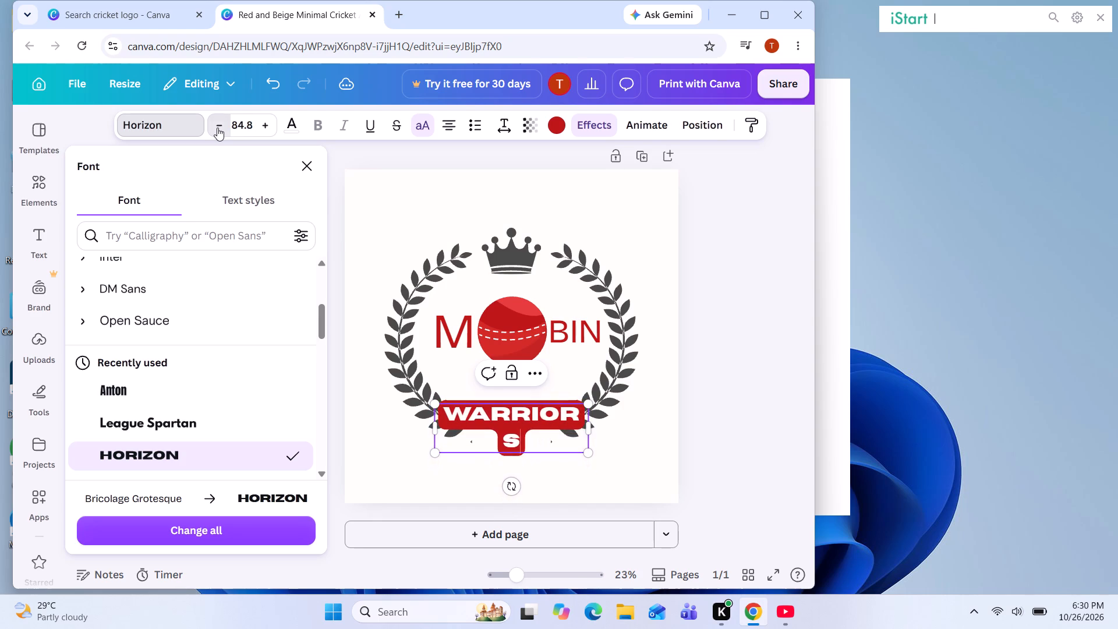
{"action": "triple_click", "coordinate": [217, 128]}
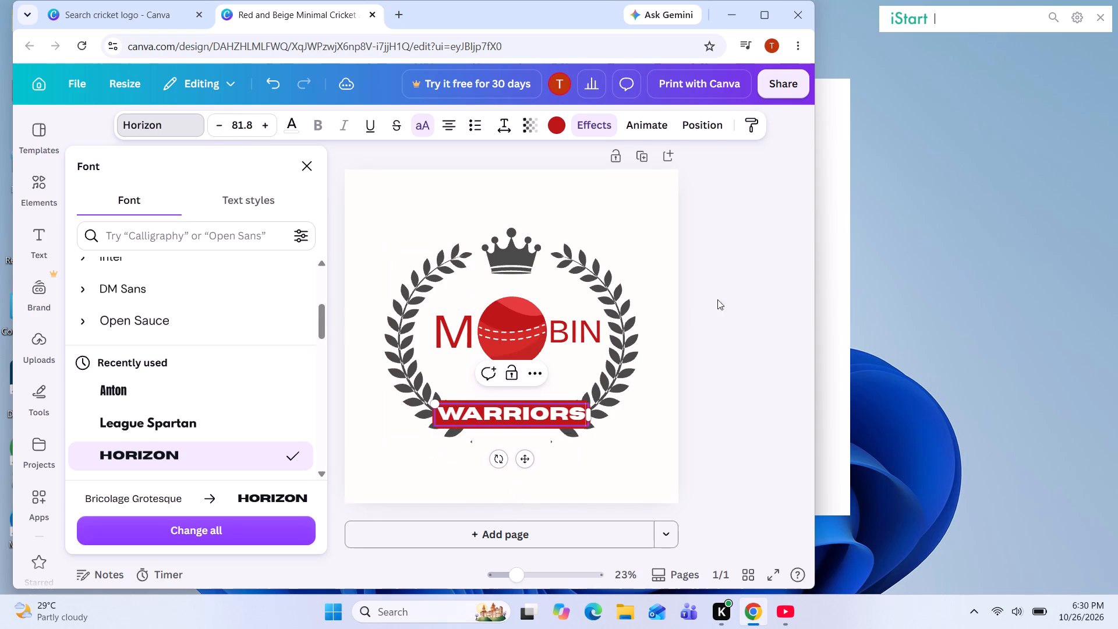
{"action": "left_click", "coordinate": [733, 295]}
{"action": "left_click", "coordinate": [721, 312]}
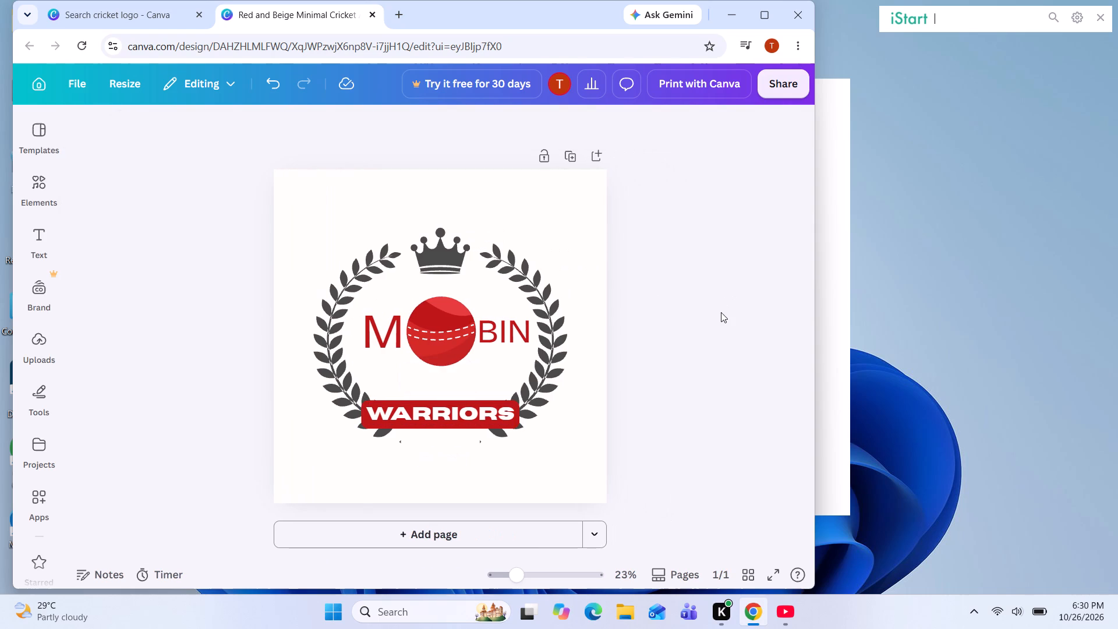
Move the WARRIORS banner slightly down so it covers the bottom ends of the laurel wreath, keeping it centred.
{"action": "left_click_drag", "start_coordinate": [435, 402], "coordinate": [436, 414]}
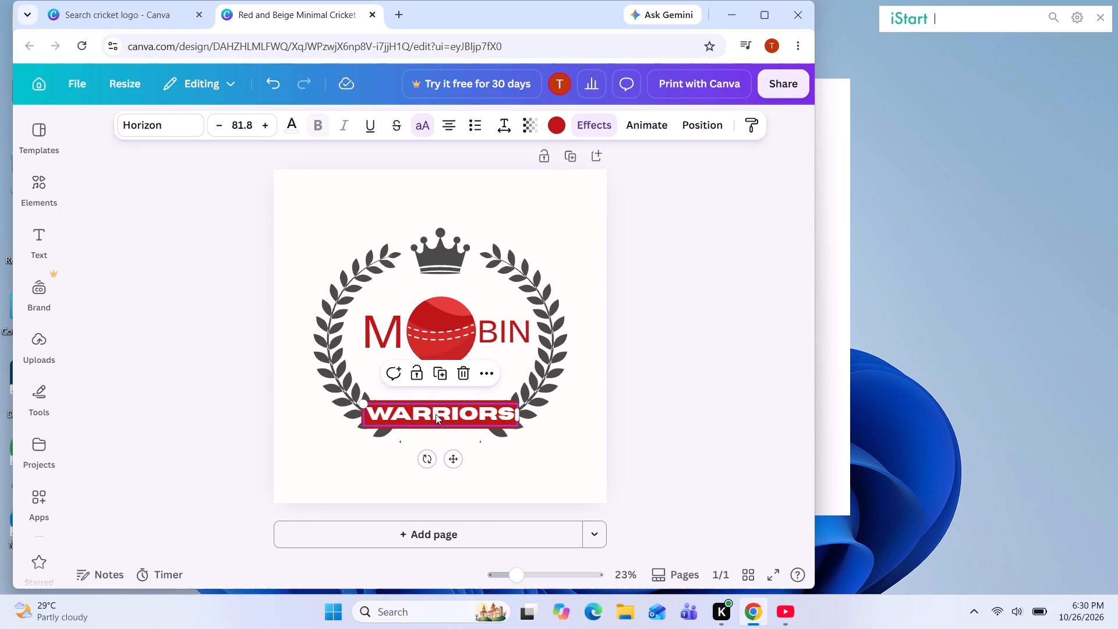
{"action": "left_click_drag", "start_coordinate": [436, 414], "coordinate": [382, 440]}
{"action": "double_click", "coordinate": [242, 414]}
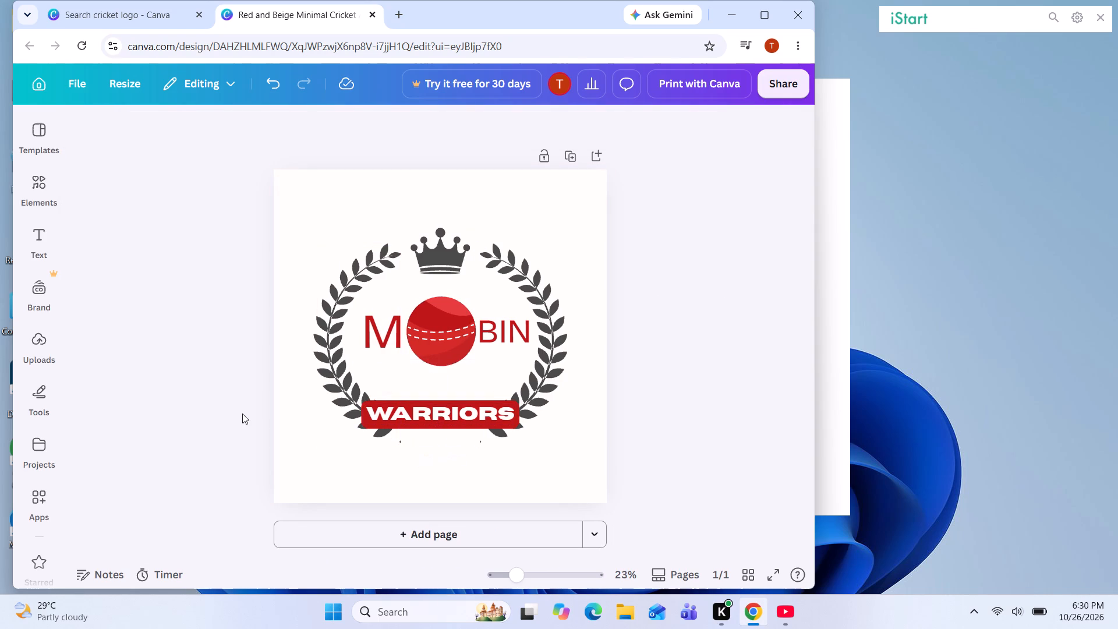
{"action": "left_click_drag", "start_coordinate": [442, 409], "coordinate": [442, 419]}
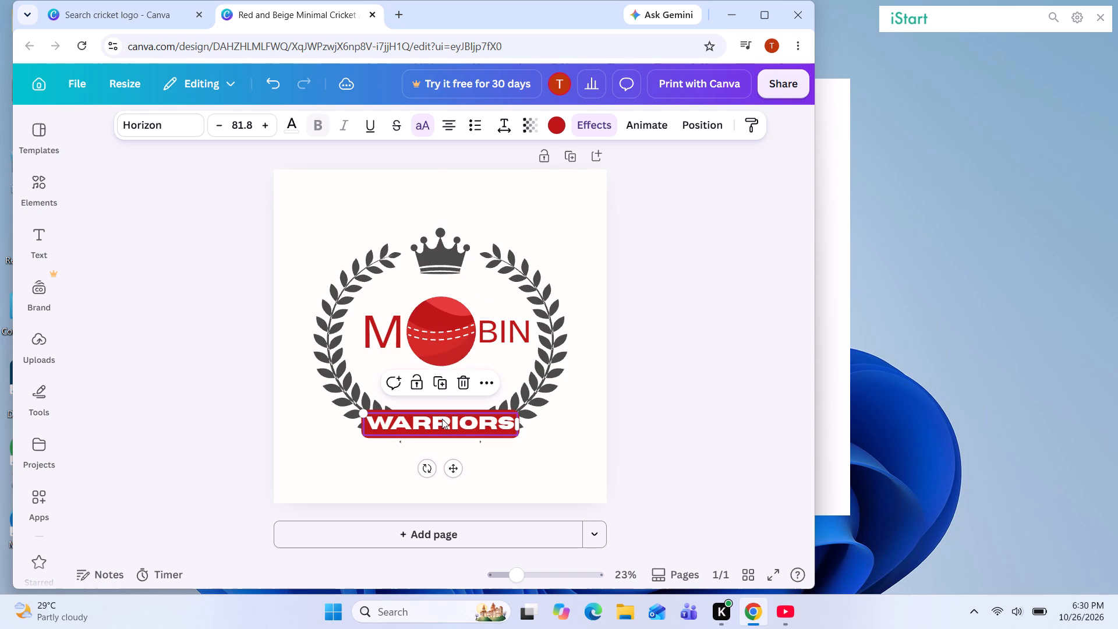
{"action": "left_click", "coordinate": [743, 358]}
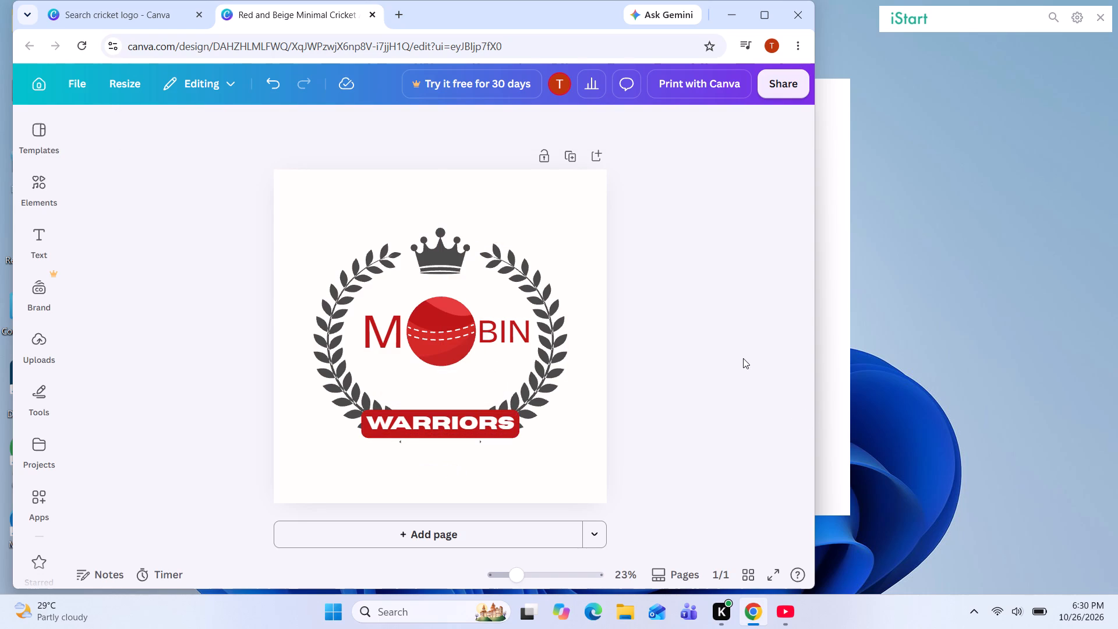
Recolour the right laurel branch to gold #cca300 from the full set of default solid colours.
{"action": "left_click", "coordinate": [516, 264]}
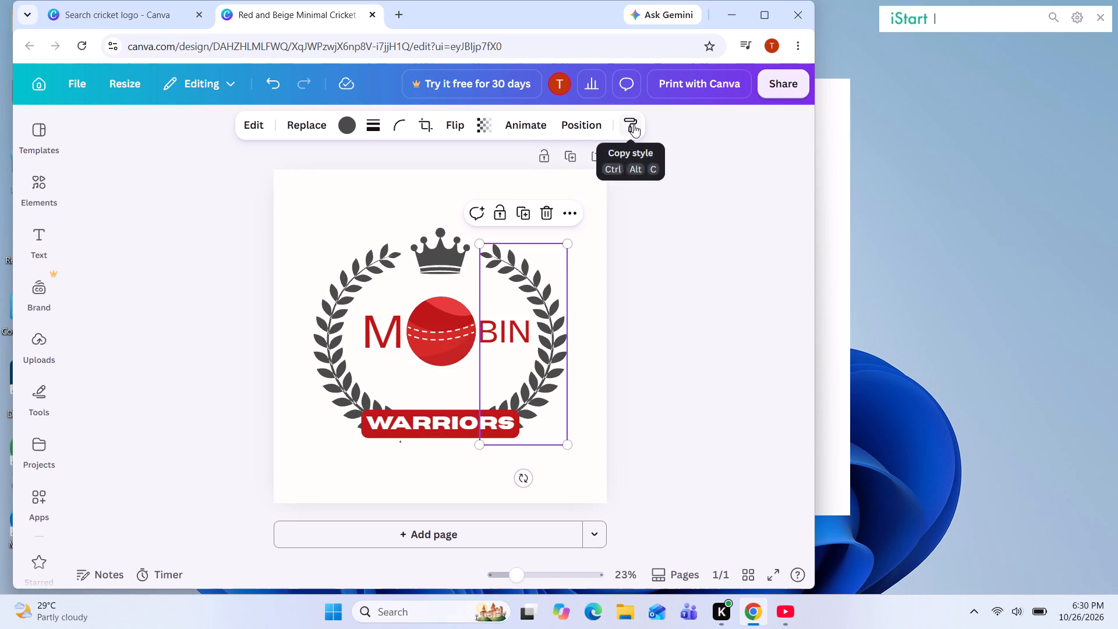
{"action": "left_click", "coordinate": [634, 125]}
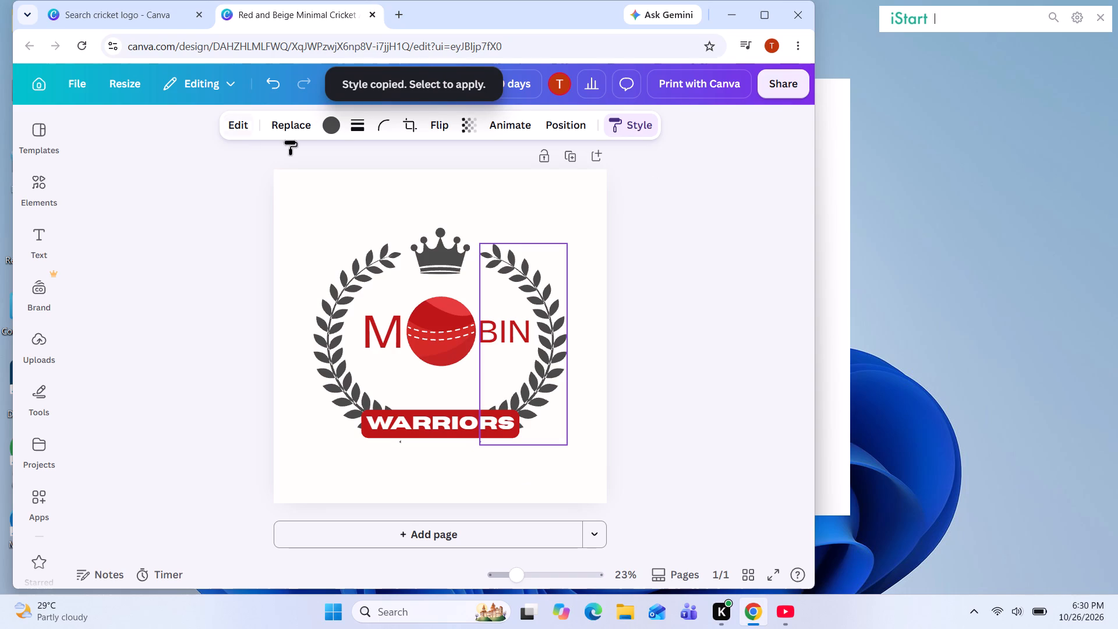
{"action": "left_click", "coordinate": [336, 120]}
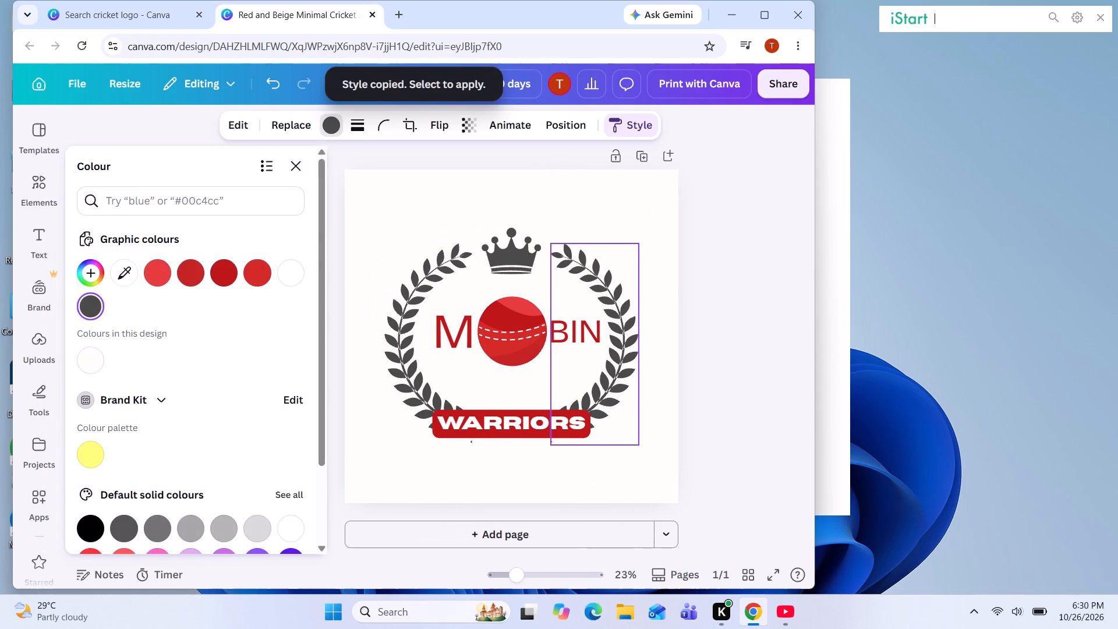
{"action": "scroll", "coordinate": [220, 354], "scroll_direction": "down", "scroll_amount": 5}
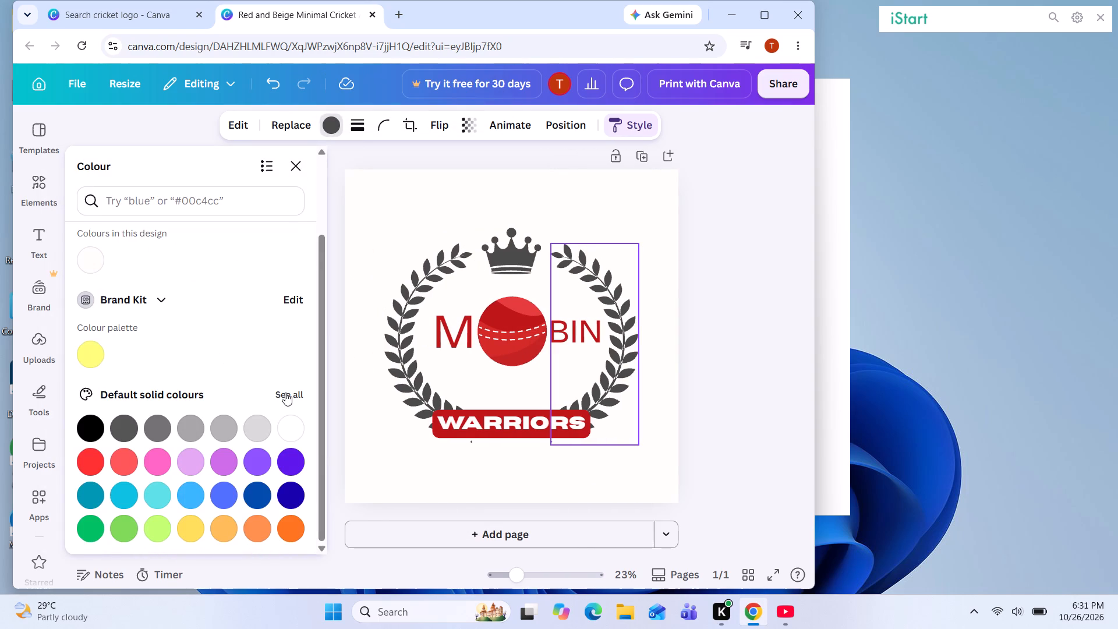
{"action": "left_click", "coordinate": [285, 393]}
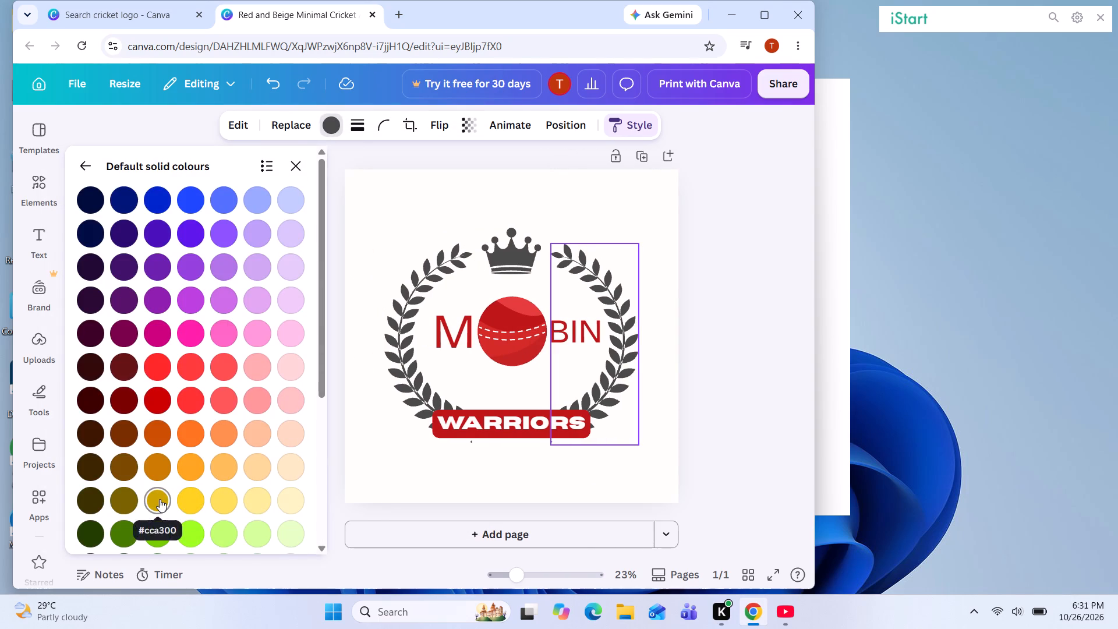
{"action": "left_click", "coordinate": [160, 499]}
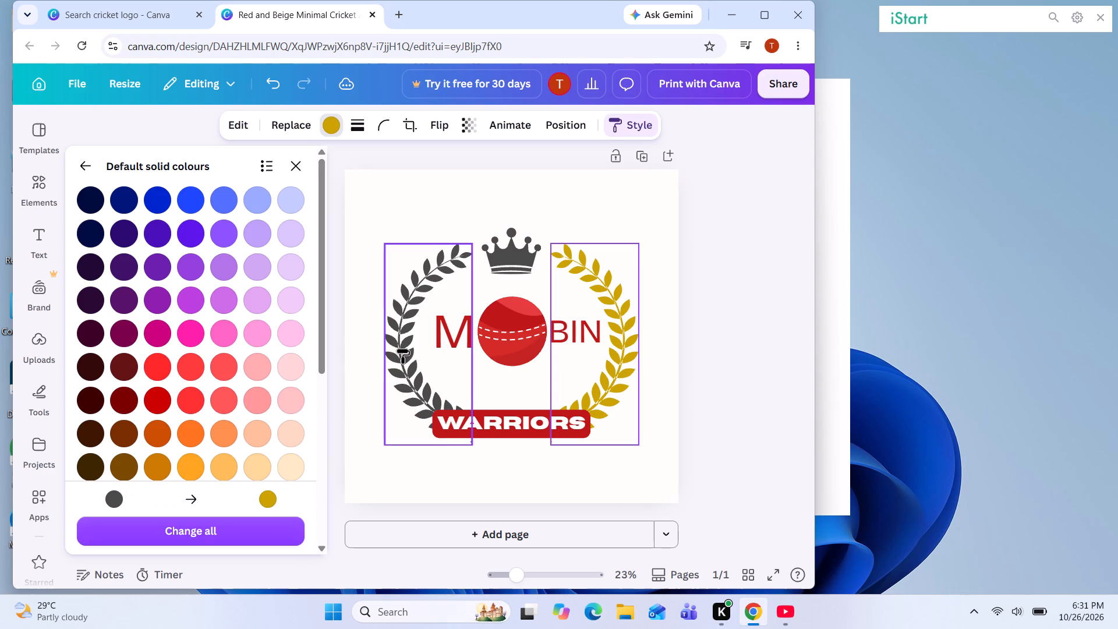
Recolour the left laurel branch to the same gold #cca300 as the right one.
{"action": "left_click", "coordinate": [402, 349]}
{"action": "left_click", "coordinate": [402, 349]}
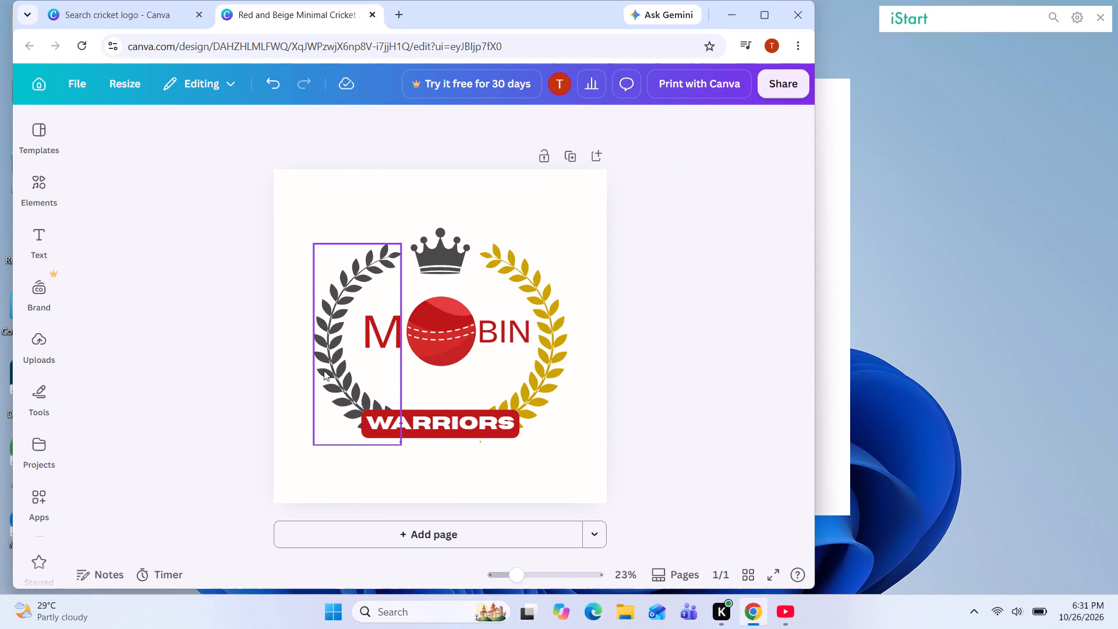
{"action": "left_click", "coordinate": [324, 370]}
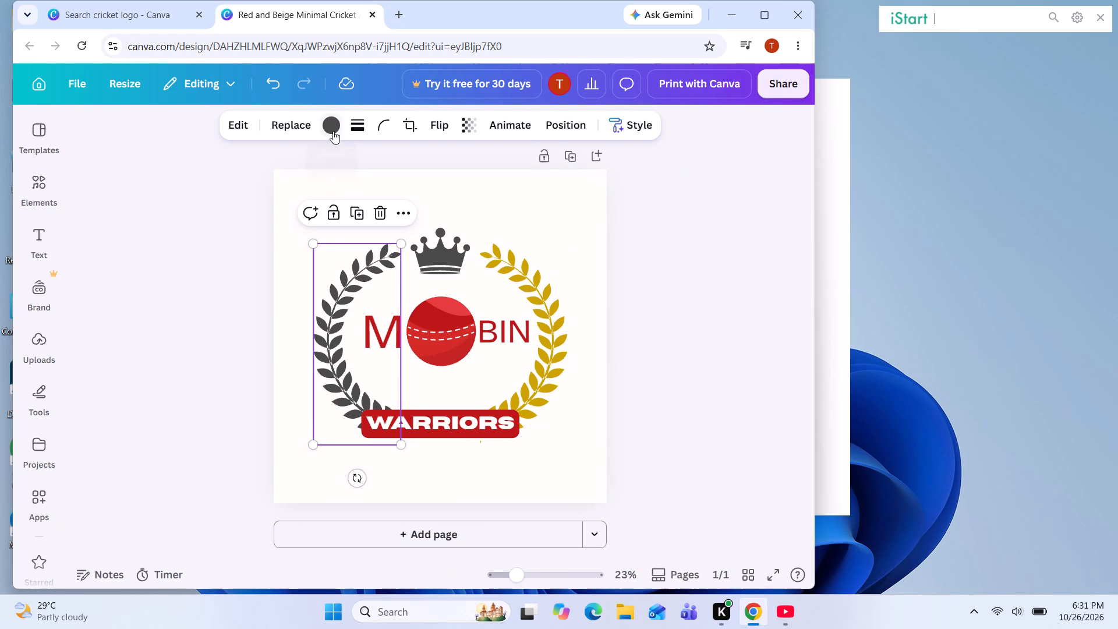
{"action": "left_click", "coordinate": [330, 121]}
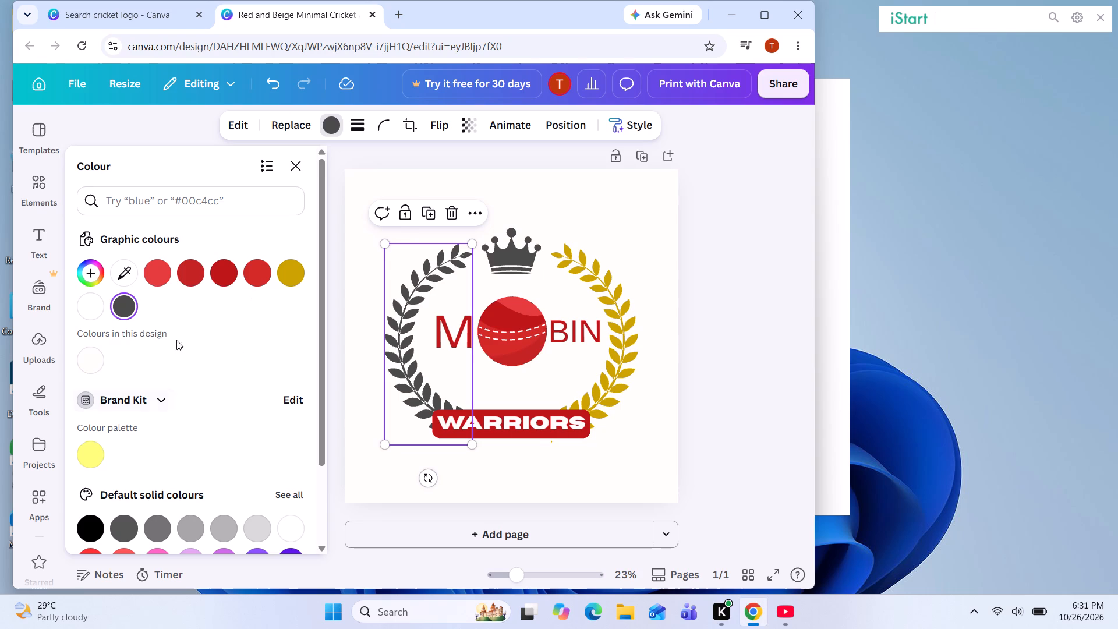
{"action": "left_click", "coordinate": [292, 266]}
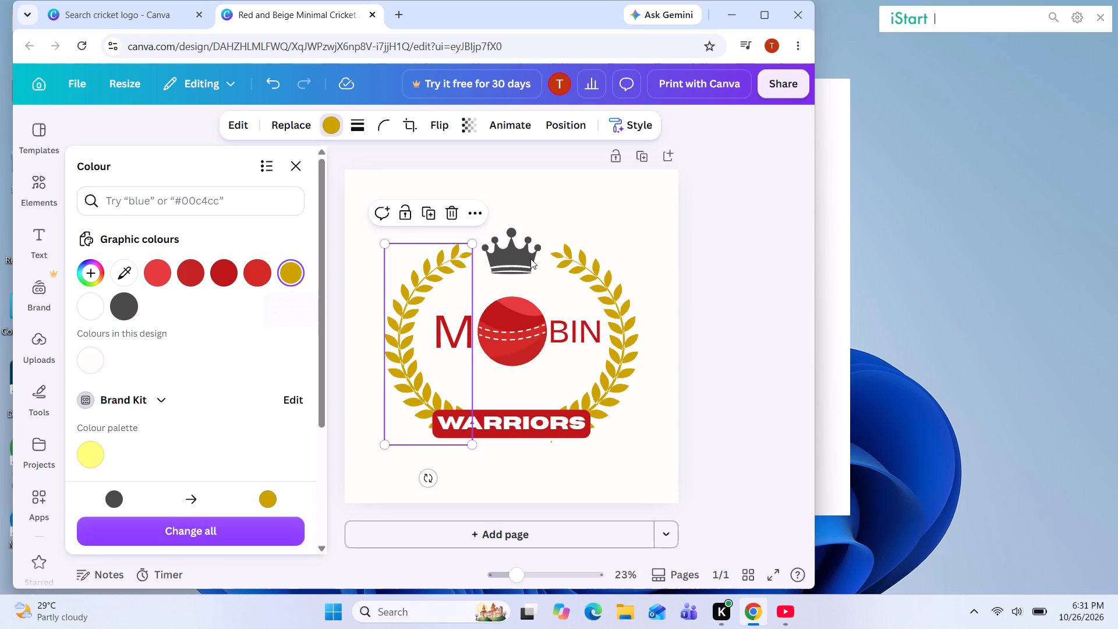
Recolour the crown above the ball to the same gold #cca300 as the wreath.
{"action": "left_click", "coordinate": [498, 234]}
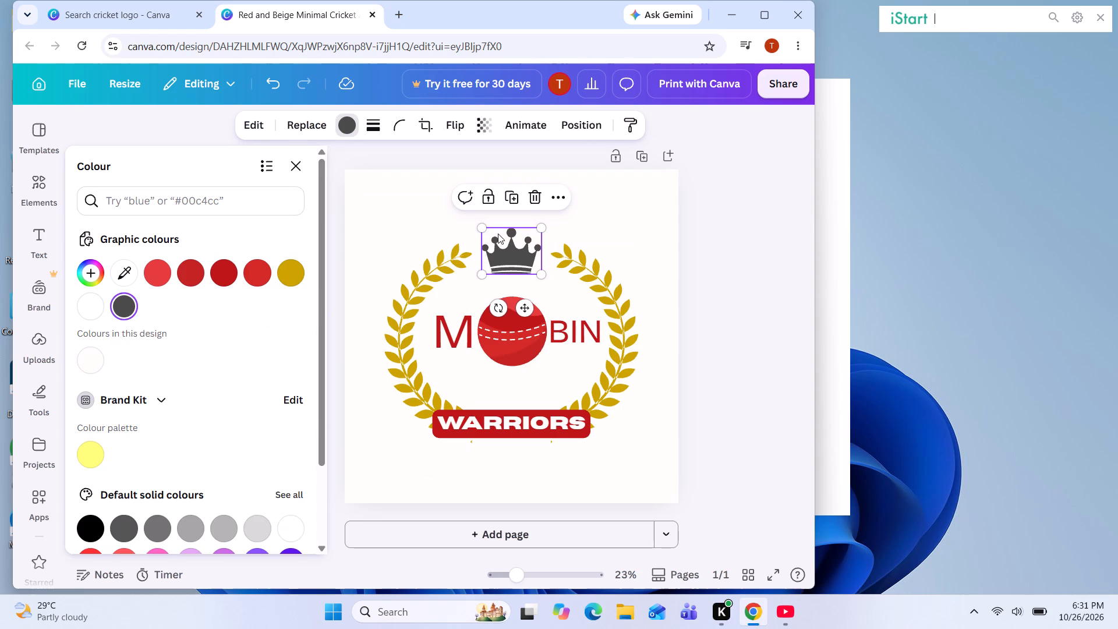
{"action": "left_click", "coordinate": [288, 275]}
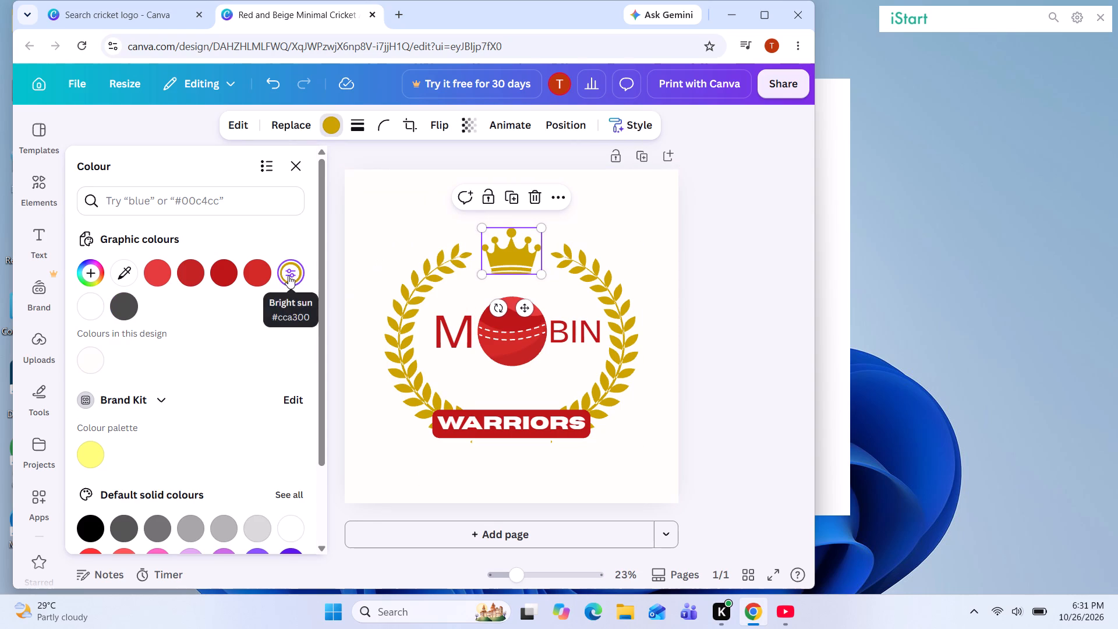
{"action": "left_click", "coordinate": [744, 266]}
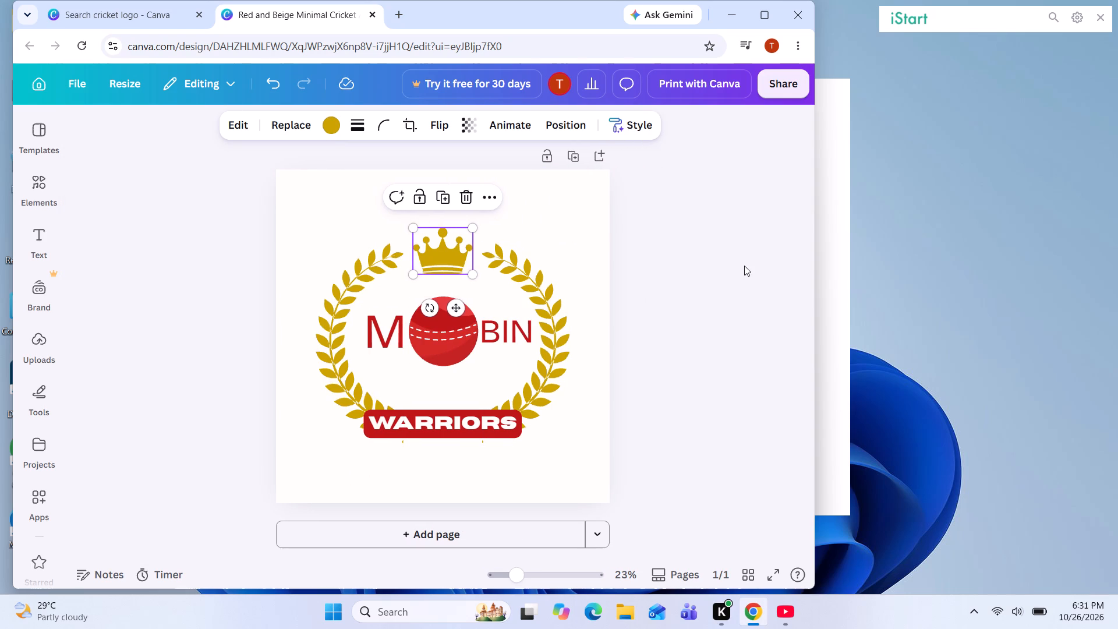
{"action": "left_click", "coordinate": [744, 266]}
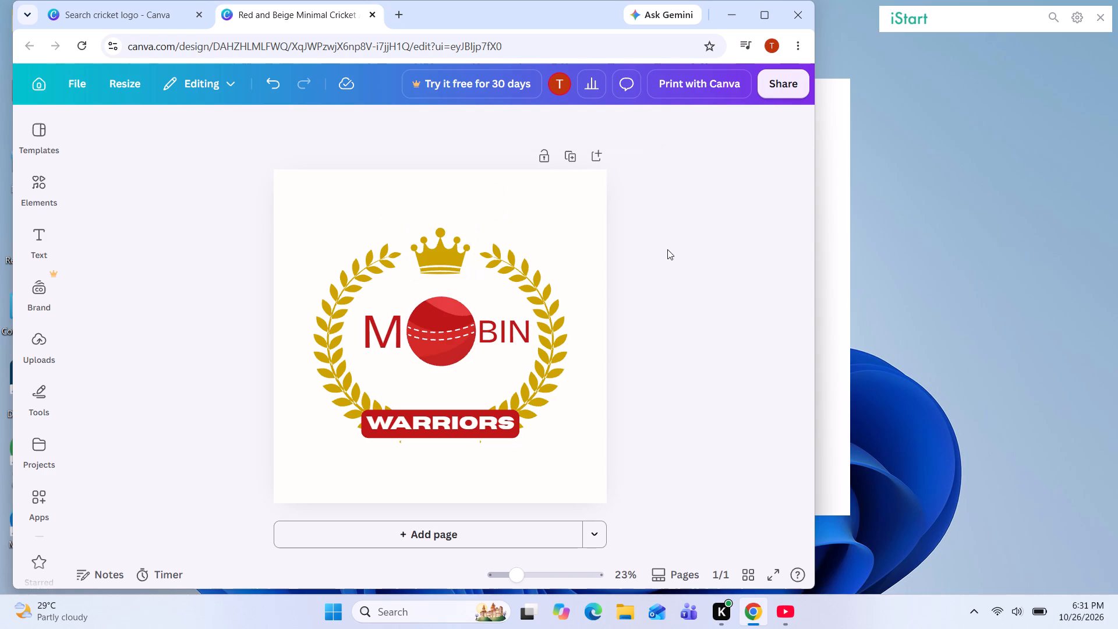
Change the background effect colour of the WARRIORS banner to the wreath's gold.
{"action": "left_click", "coordinate": [500, 426]}
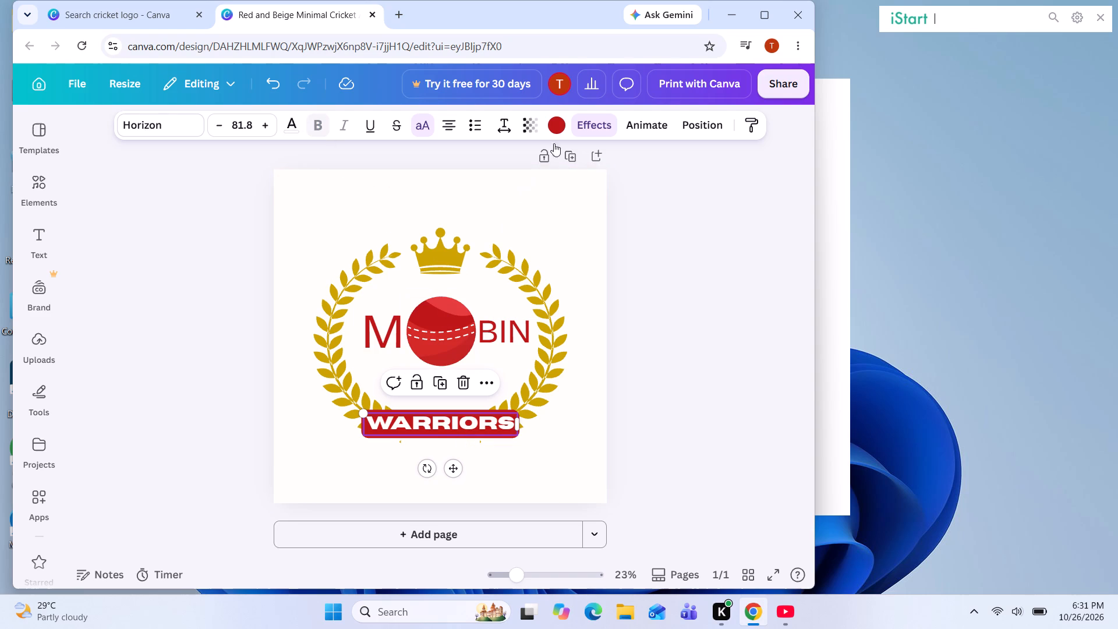
{"action": "left_click", "coordinate": [556, 128]}
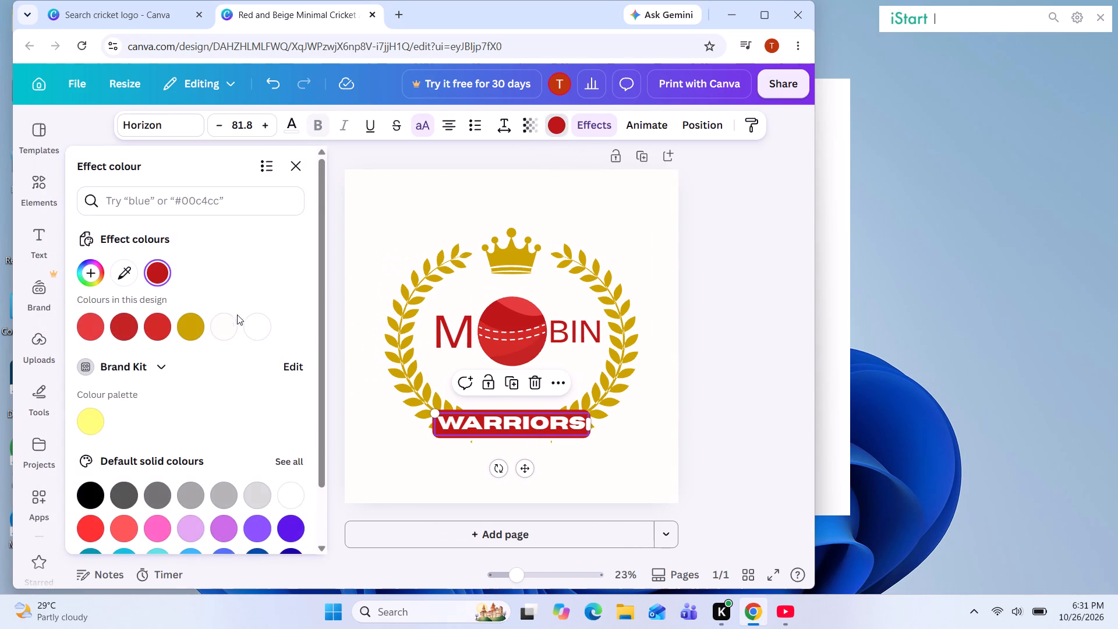
{"action": "left_click", "coordinate": [192, 324]}
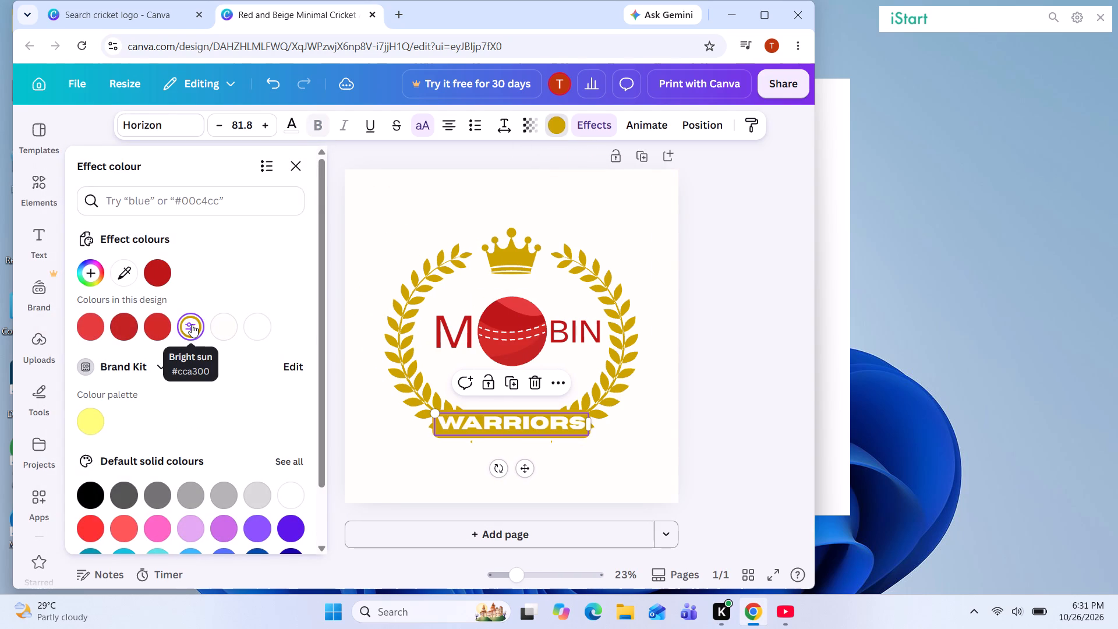
{"action": "left_click", "coordinate": [727, 275]}
{"action": "left_click", "coordinate": [727, 275]}
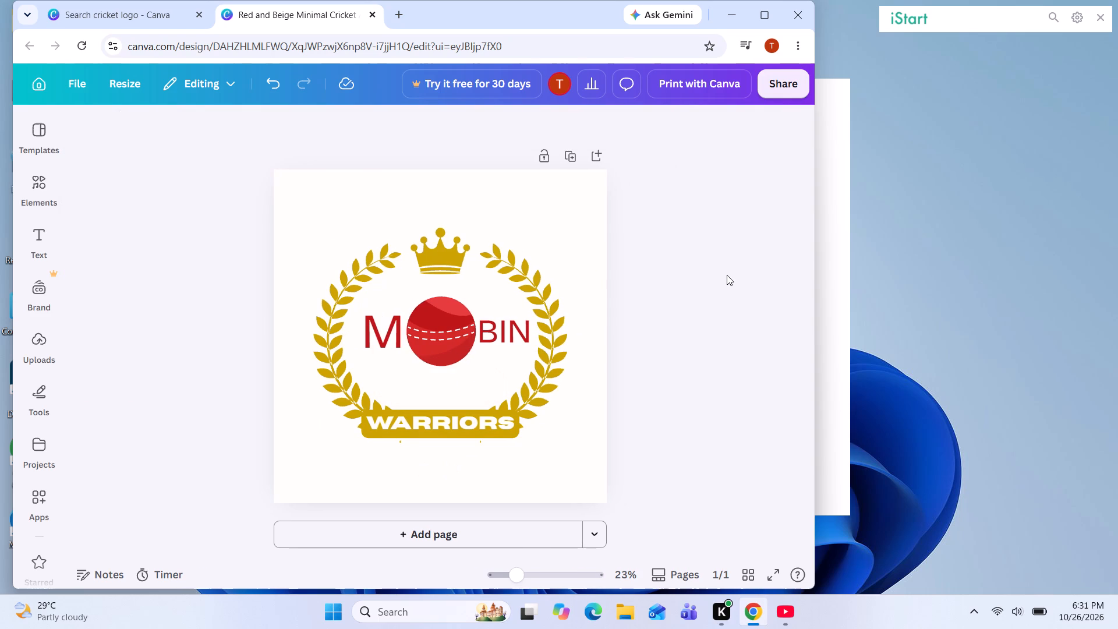
Change the WARRIORS text colour to the dark red already used for the design's lettering.
{"action": "left_click", "coordinate": [444, 424]}
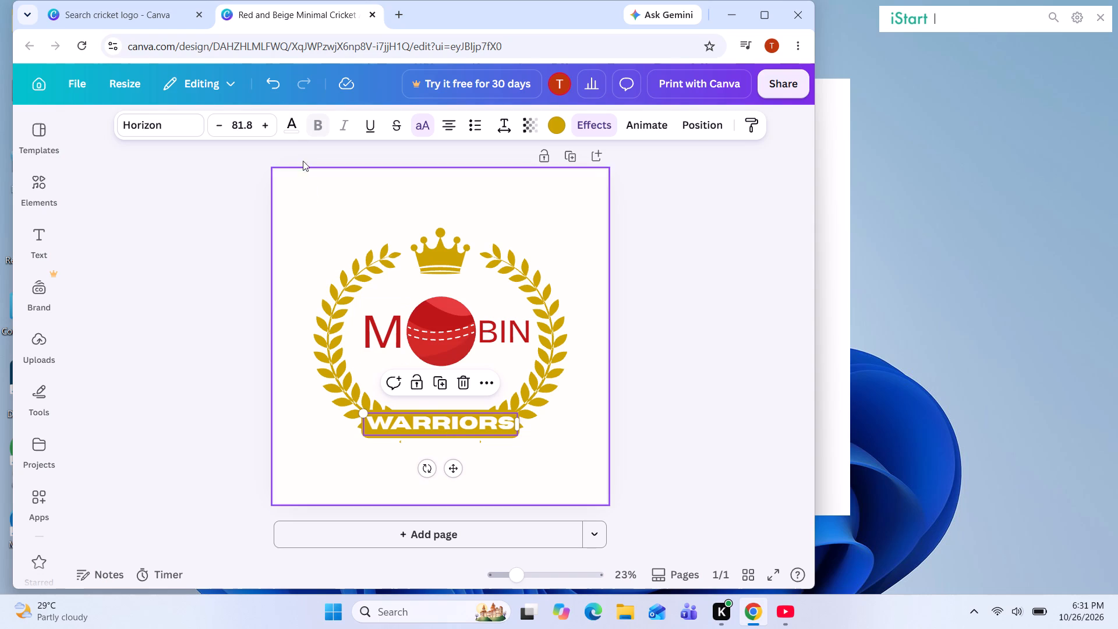
{"action": "left_click", "coordinate": [295, 126]}
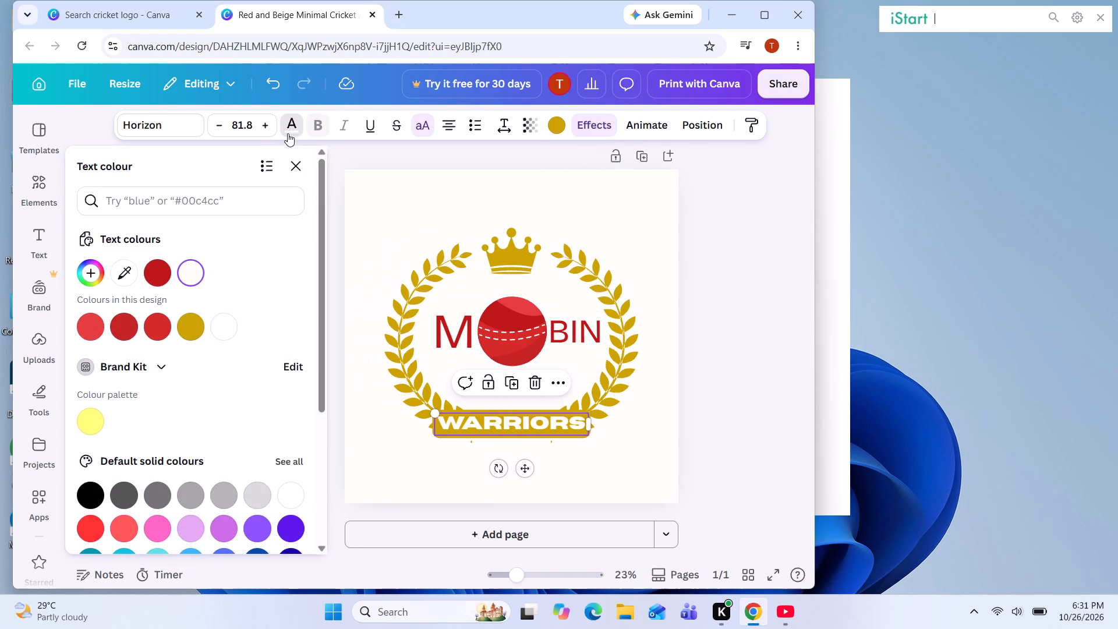
{"action": "left_click", "coordinate": [155, 270]}
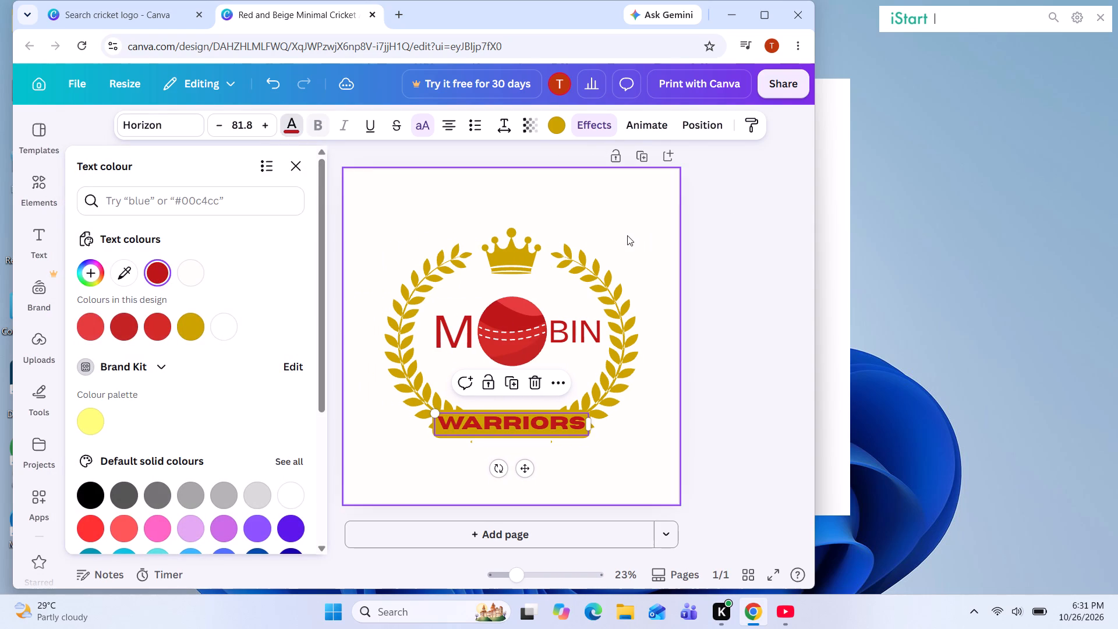
{"action": "left_click", "coordinate": [746, 268]}
{"action": "left_click", "coordinate": [746, 268]}
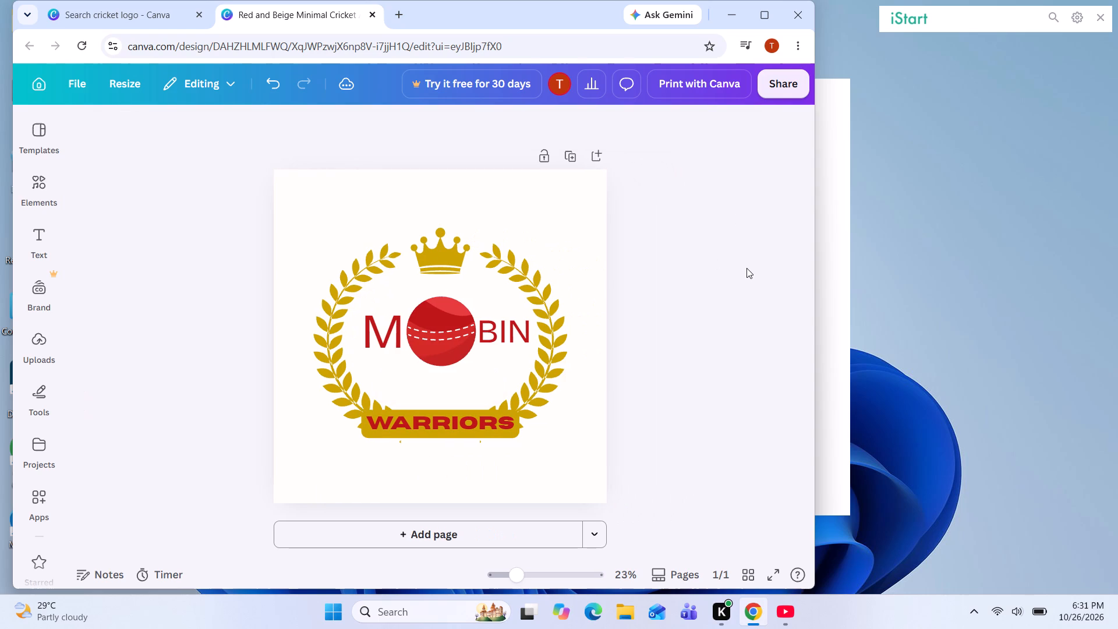
Set the corner rounding of the right laurel branch to 100.
{"action": "left_click", "coordinate": [545, 387]}
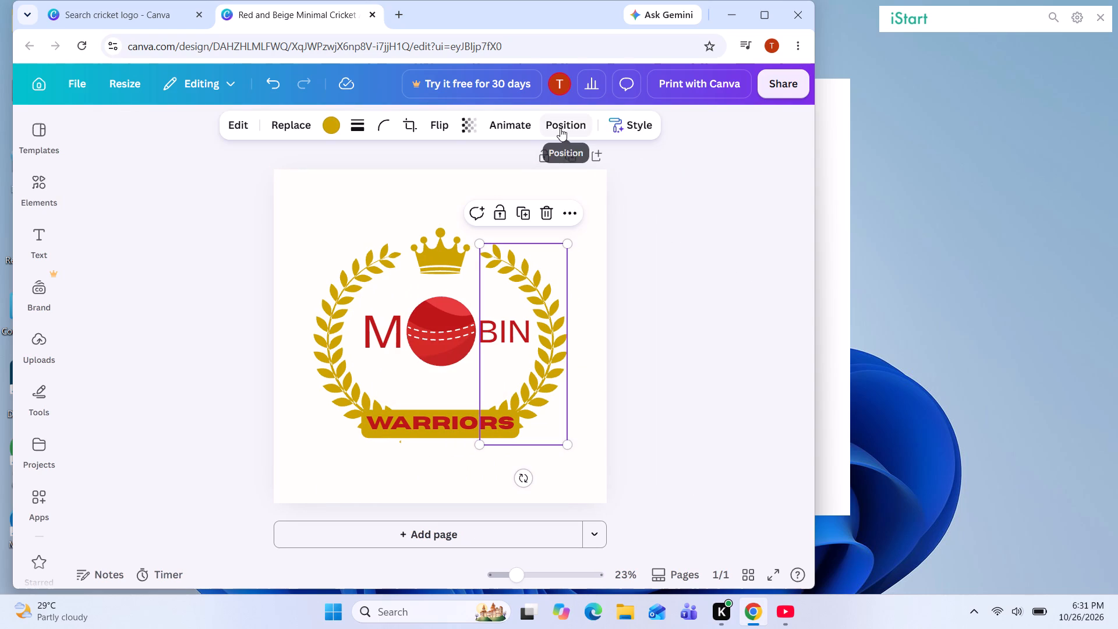
{"action": "left_click", "coordinate": [560, 130]}
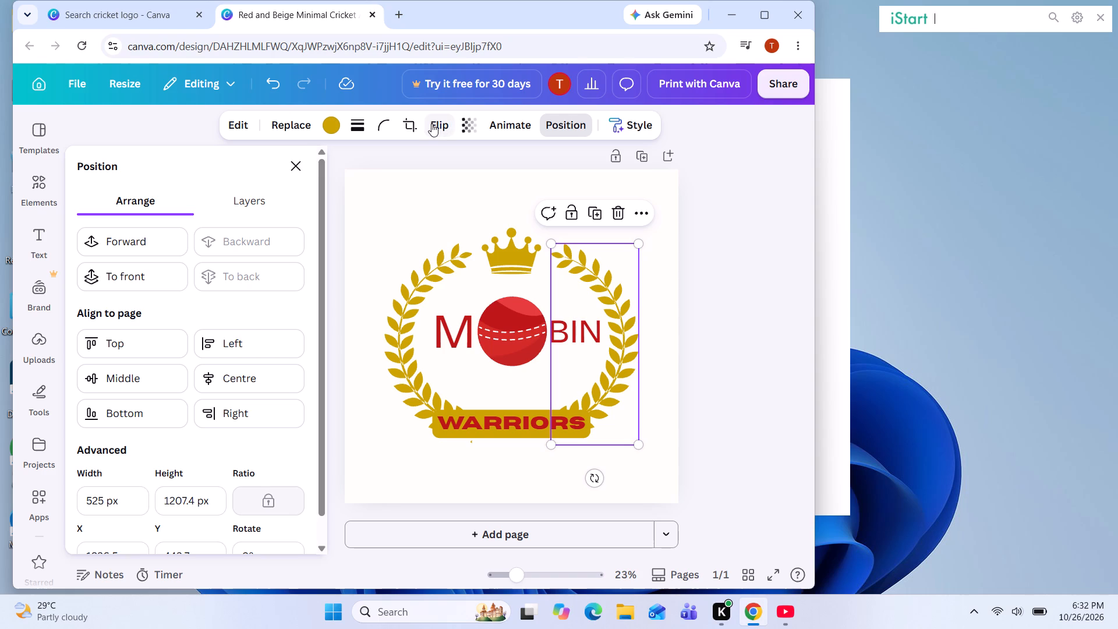
{"action": "left_click", "coordinate": [381, 120]}
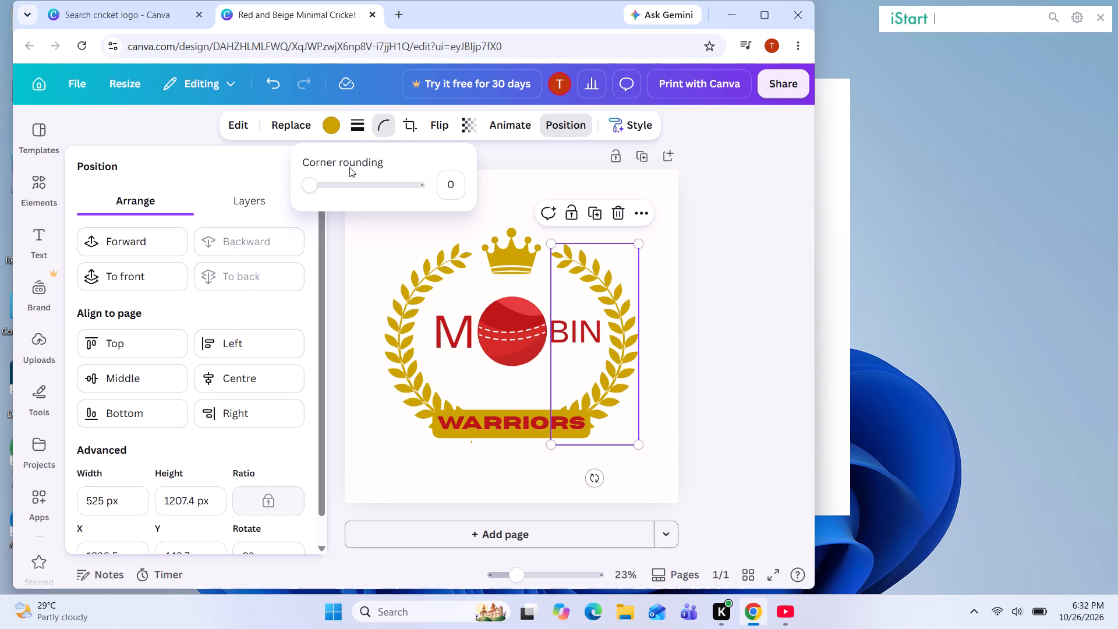
{"action": "left_click", "coordinate": [352, 183]}
{"action": "left_click", "coordinate": [420, 183]}
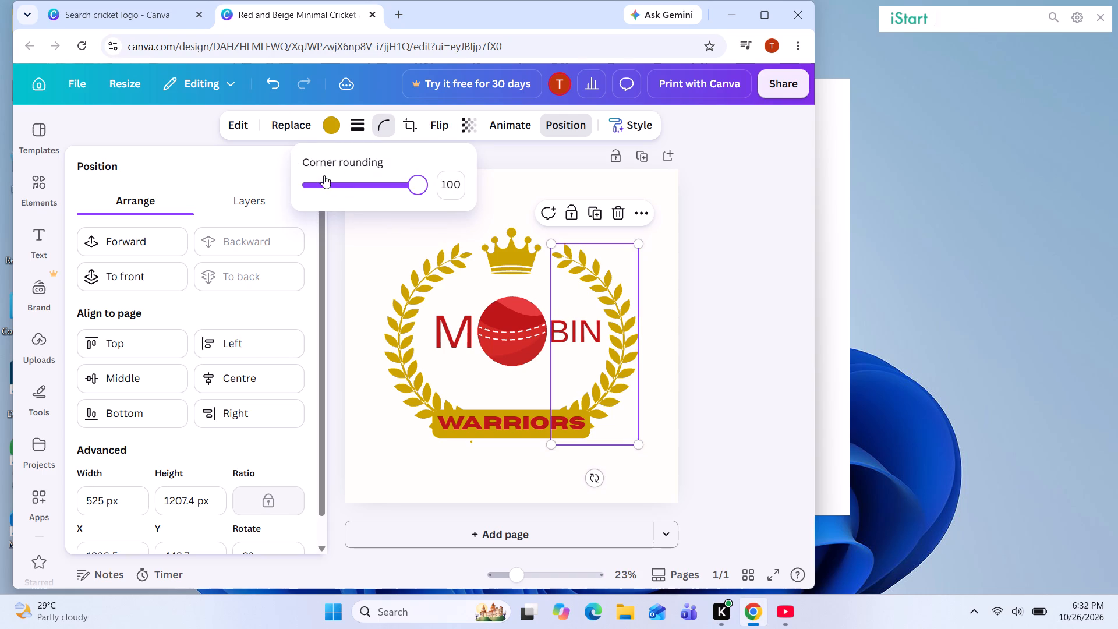
{"action": "left_click", "coordinate": [755, 341]}
{"action": "left_click", "coordinate": [755, 341]}
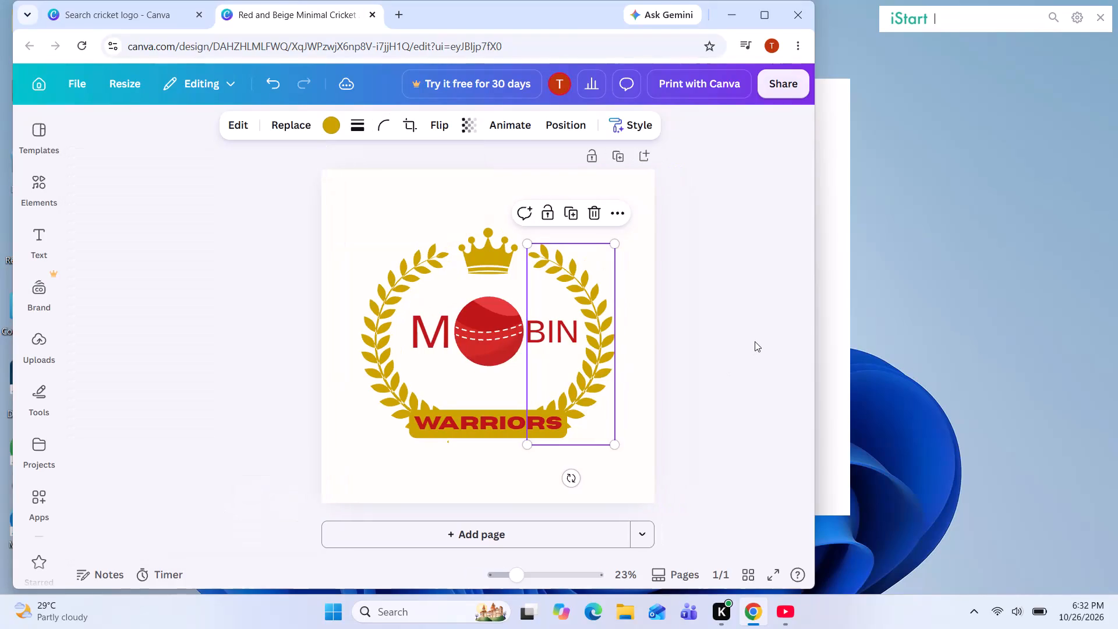
{"action": "left_click", "coordinate": [755, 341]}
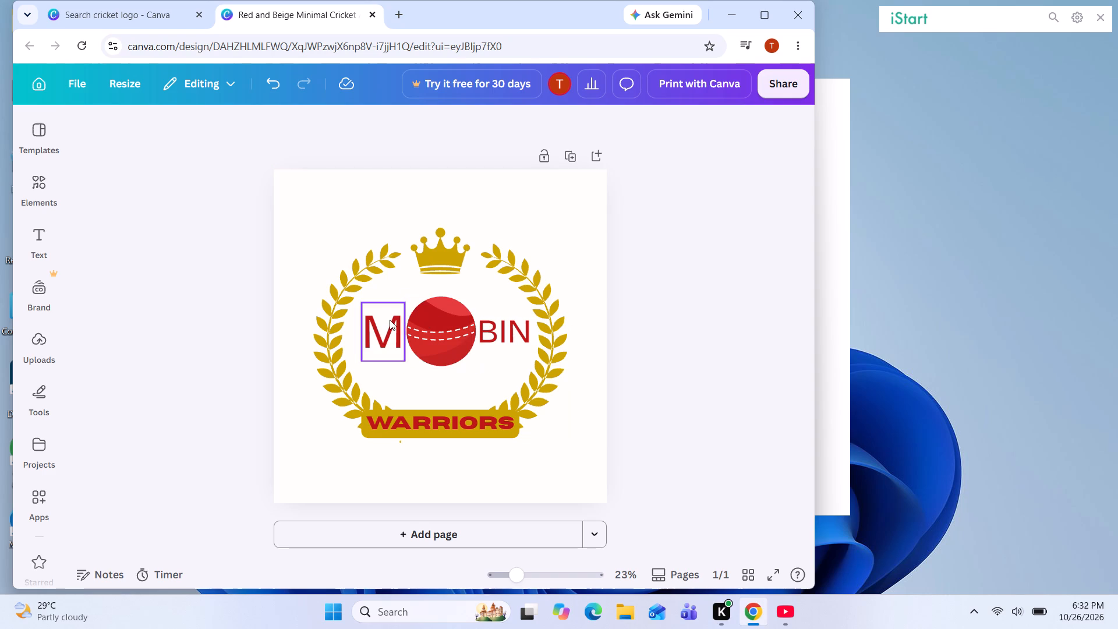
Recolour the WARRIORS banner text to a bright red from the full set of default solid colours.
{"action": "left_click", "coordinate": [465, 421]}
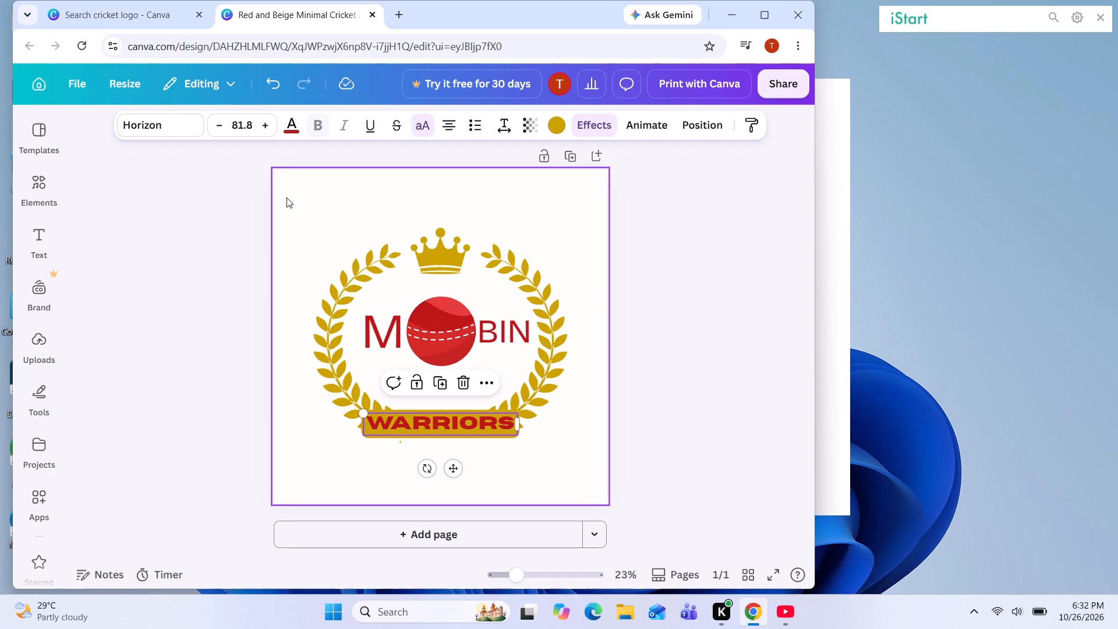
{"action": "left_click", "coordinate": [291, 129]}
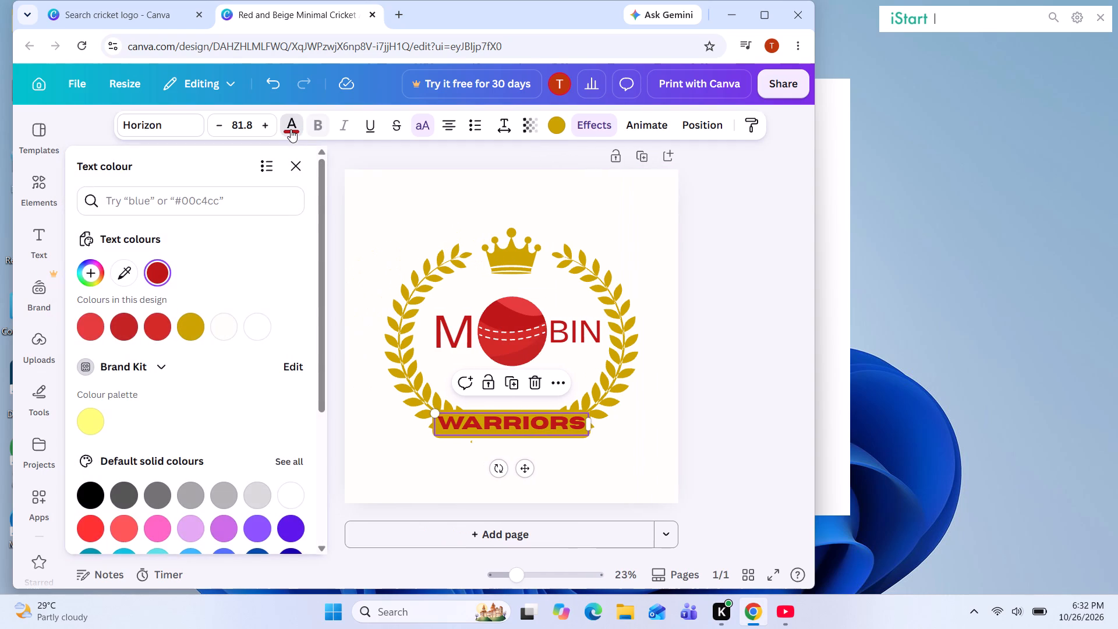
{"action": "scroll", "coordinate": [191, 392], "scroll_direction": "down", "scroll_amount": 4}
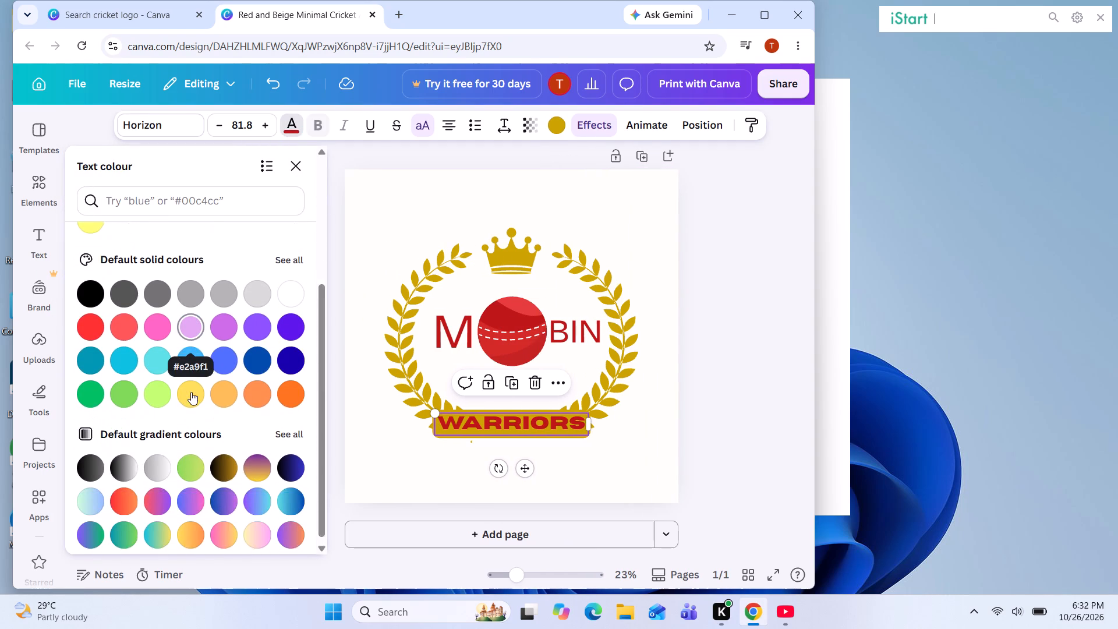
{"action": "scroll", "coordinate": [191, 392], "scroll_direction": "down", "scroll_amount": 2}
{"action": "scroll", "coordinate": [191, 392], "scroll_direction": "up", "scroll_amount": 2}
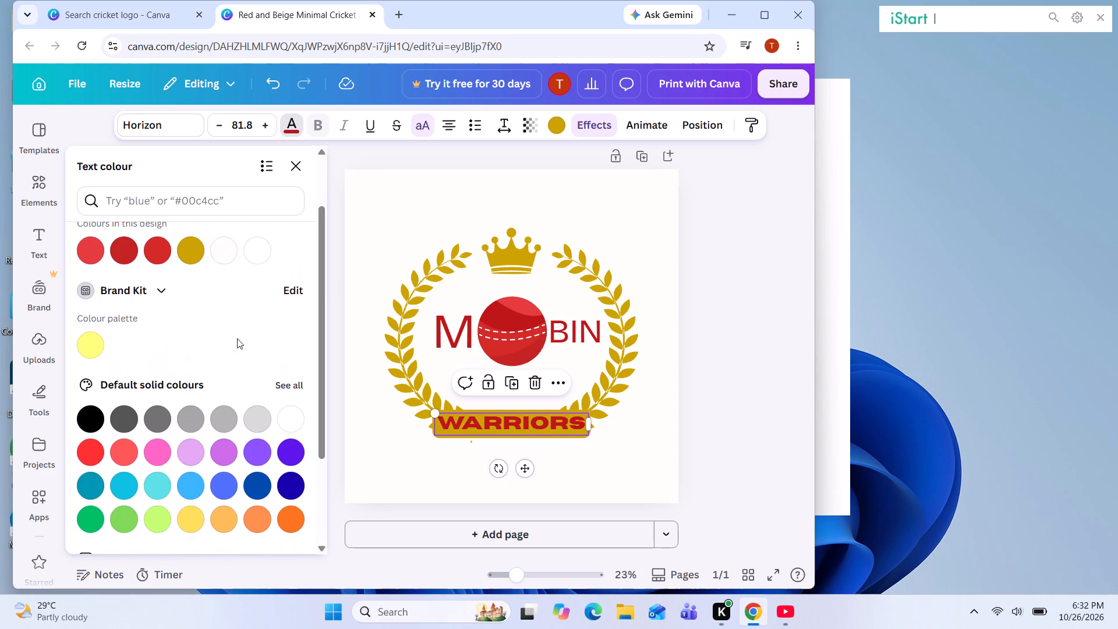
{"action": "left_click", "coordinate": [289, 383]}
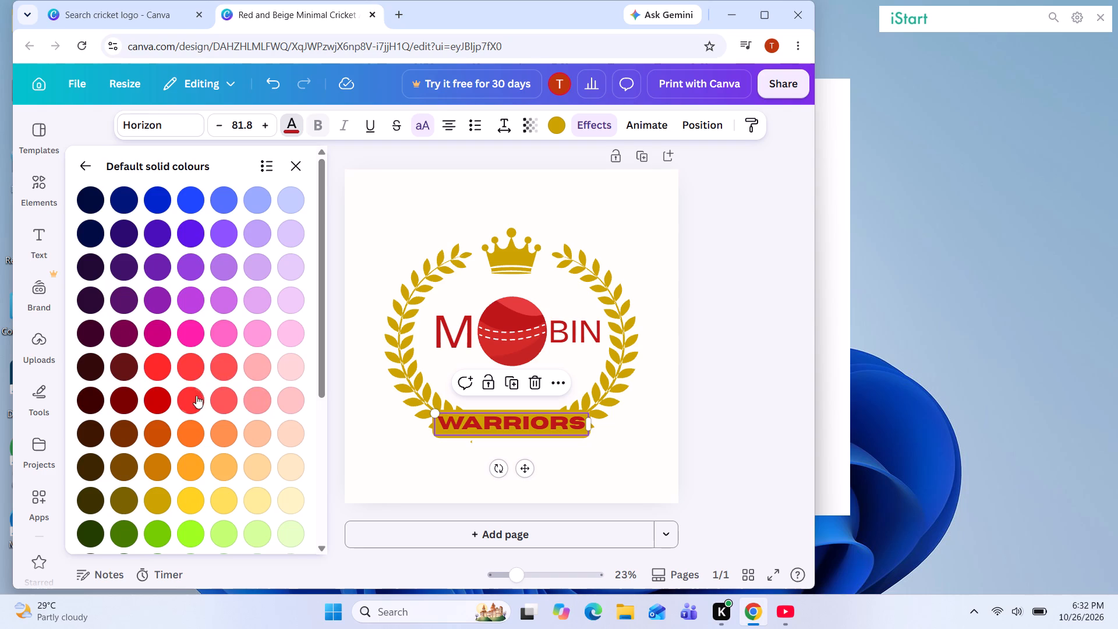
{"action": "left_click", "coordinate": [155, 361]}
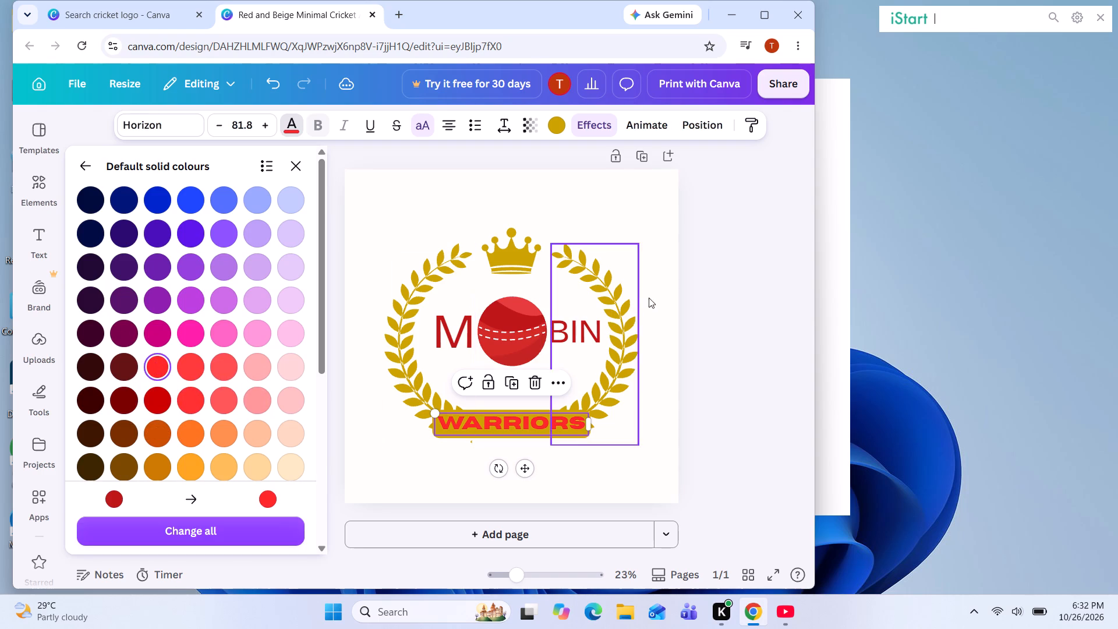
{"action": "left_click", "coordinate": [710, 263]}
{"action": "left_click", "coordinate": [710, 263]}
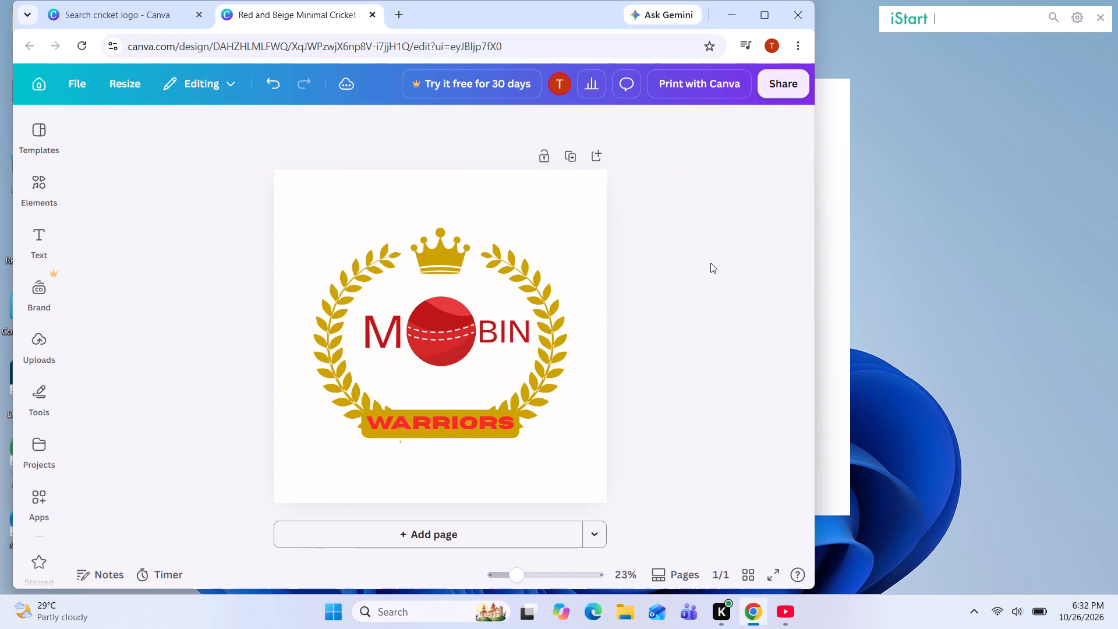
Recolour the WARRIORS banner text to black #000000.
{"action": "left_click", "coordinate": [423, 418]}
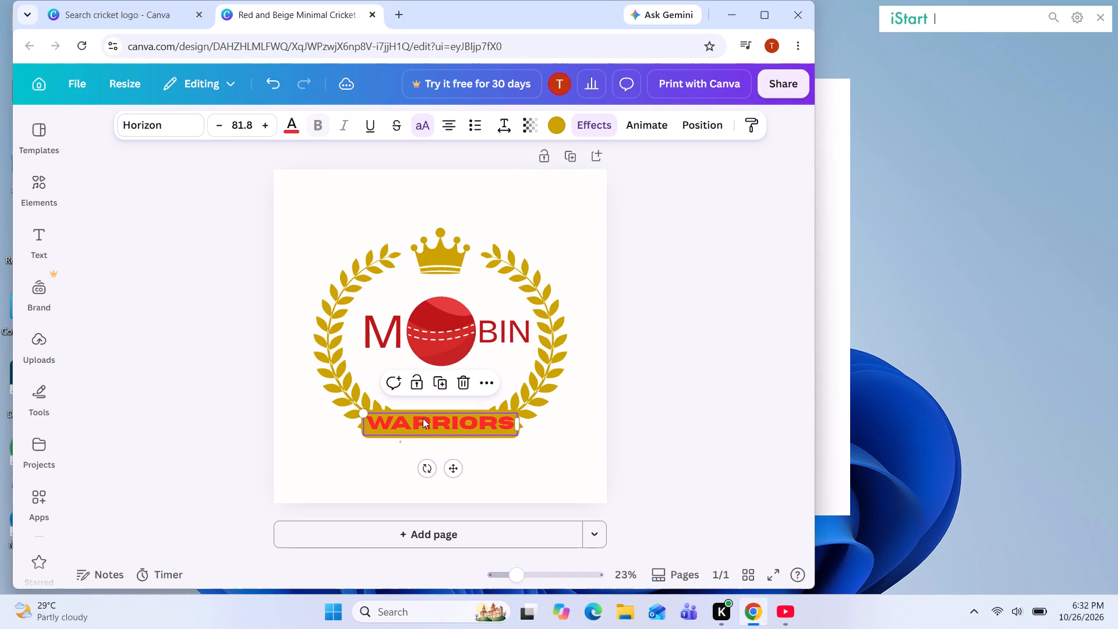
{"action": "left_click", "coordinate": [291, 132]}
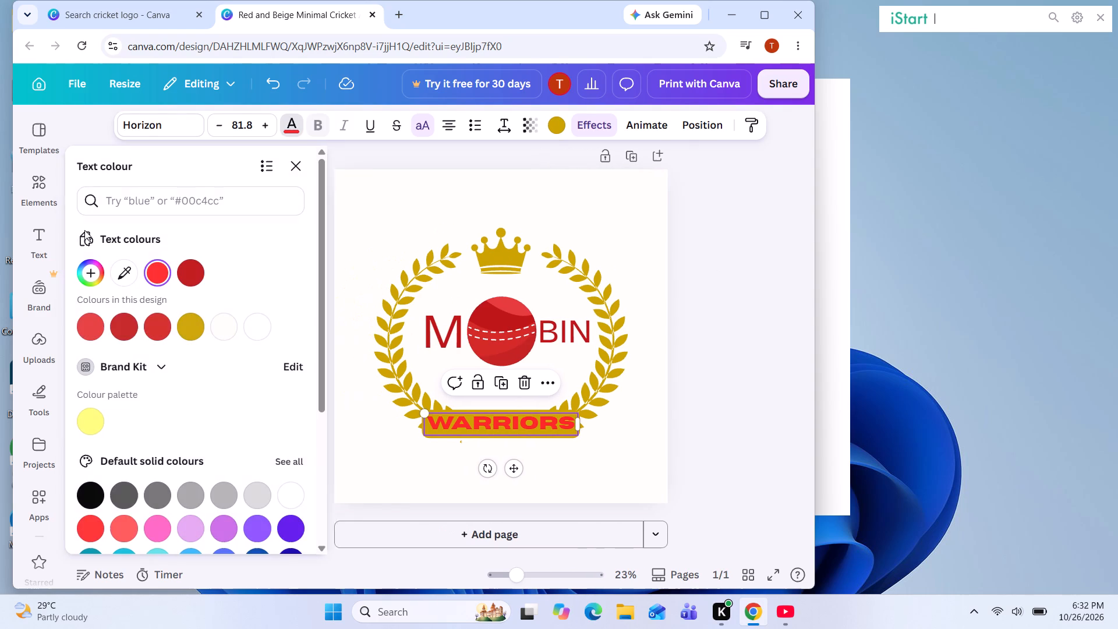
{"action": "left_click", "coordinate": [86, 493]}
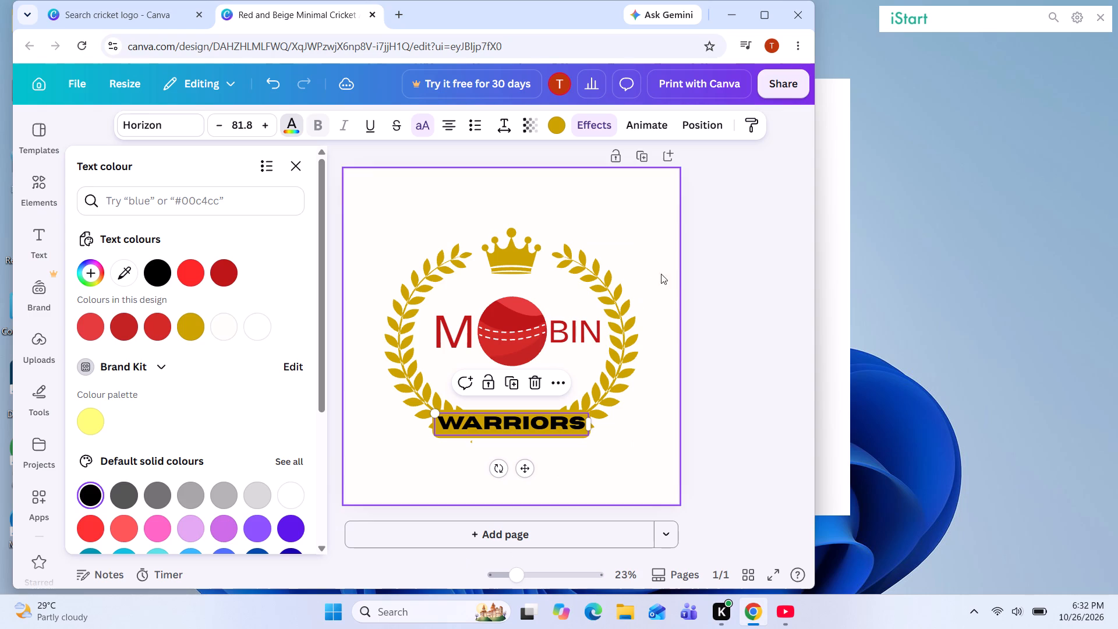
{"action": "left_click", "coordinate": [692, 282]}
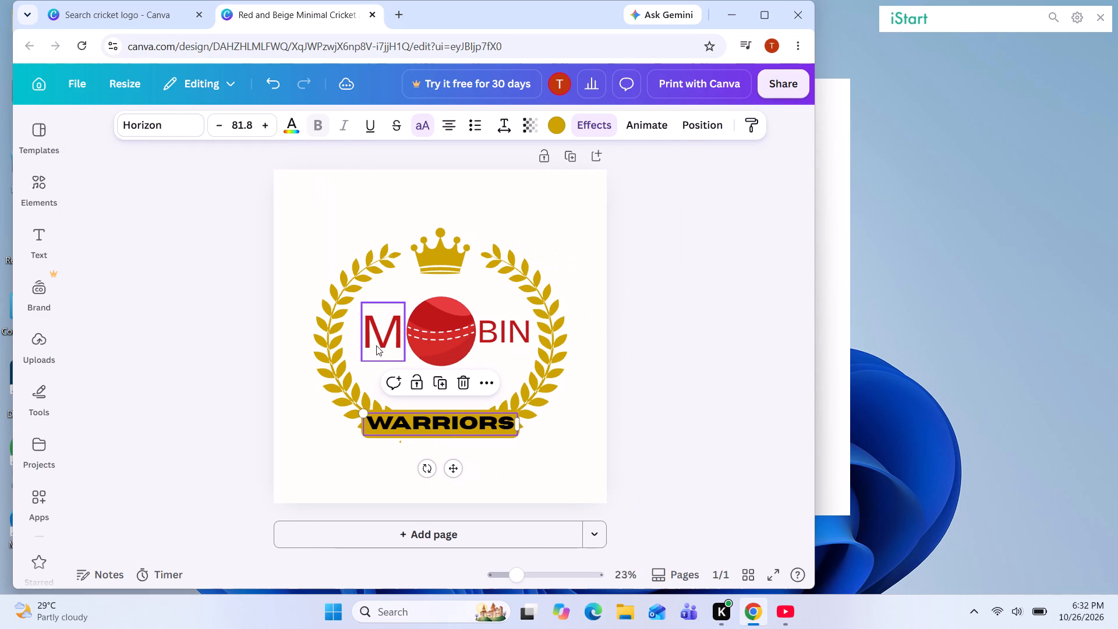
Recolour the letter M beside the ball to the same black as the WARRIORS text.
{"action": "left_click", "coordinate": [381, 341]}
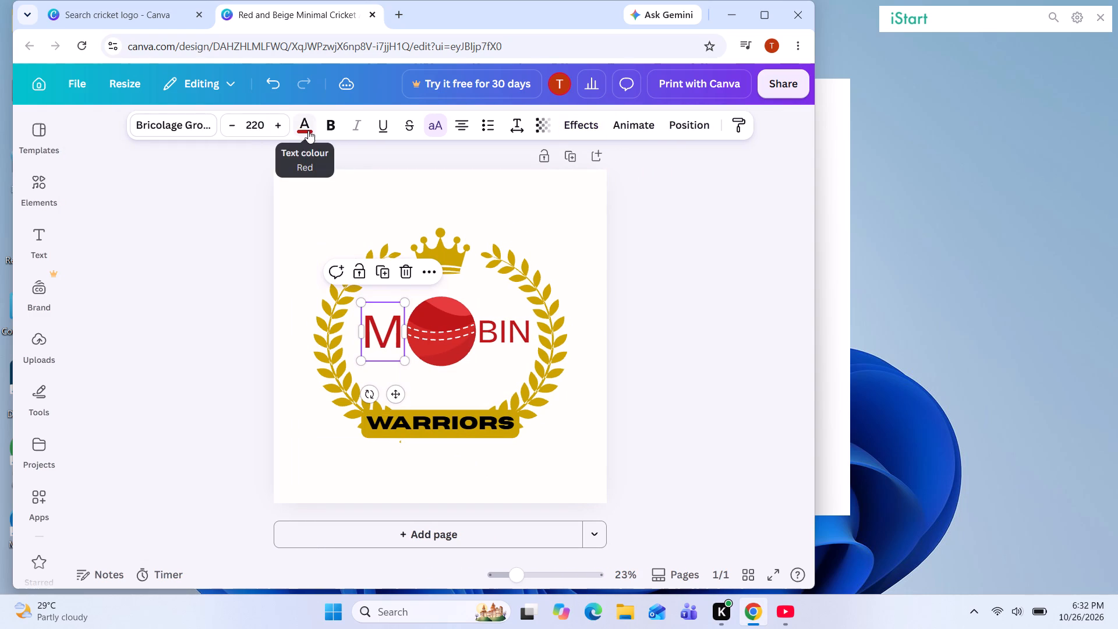
{"action": "left_click", "coordinate": [308, 130]}
{"action": "left_click", "coordinate": [183, 271]}
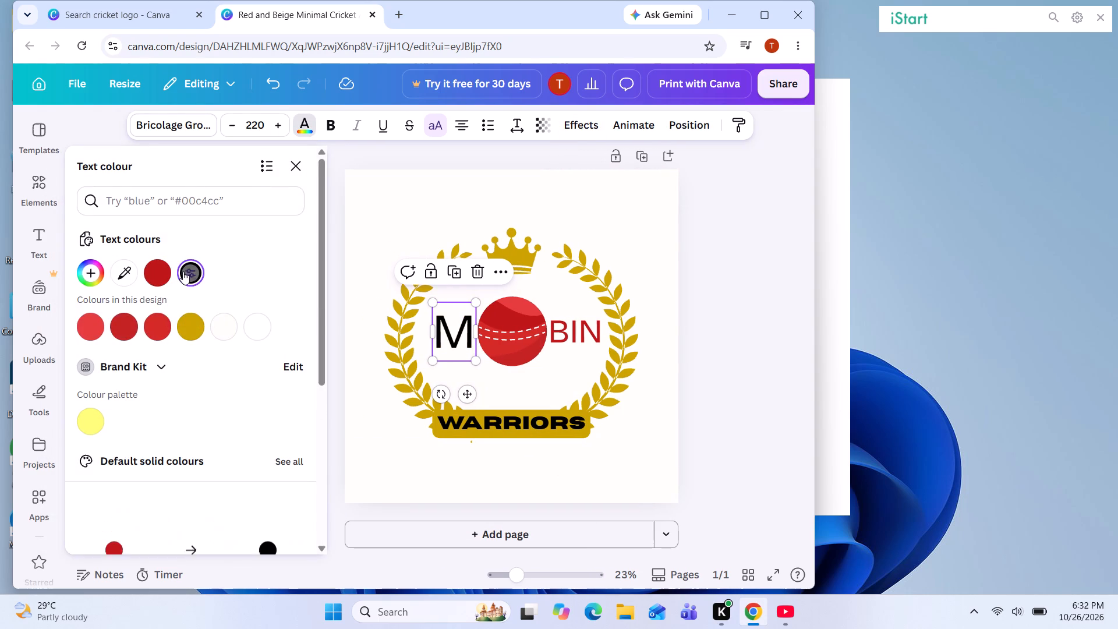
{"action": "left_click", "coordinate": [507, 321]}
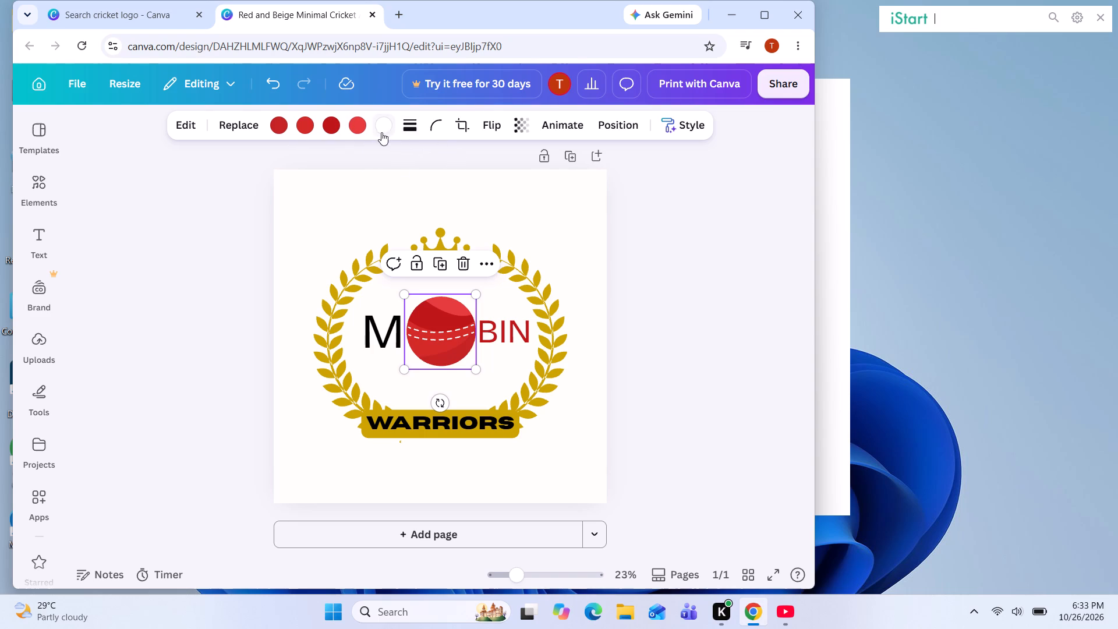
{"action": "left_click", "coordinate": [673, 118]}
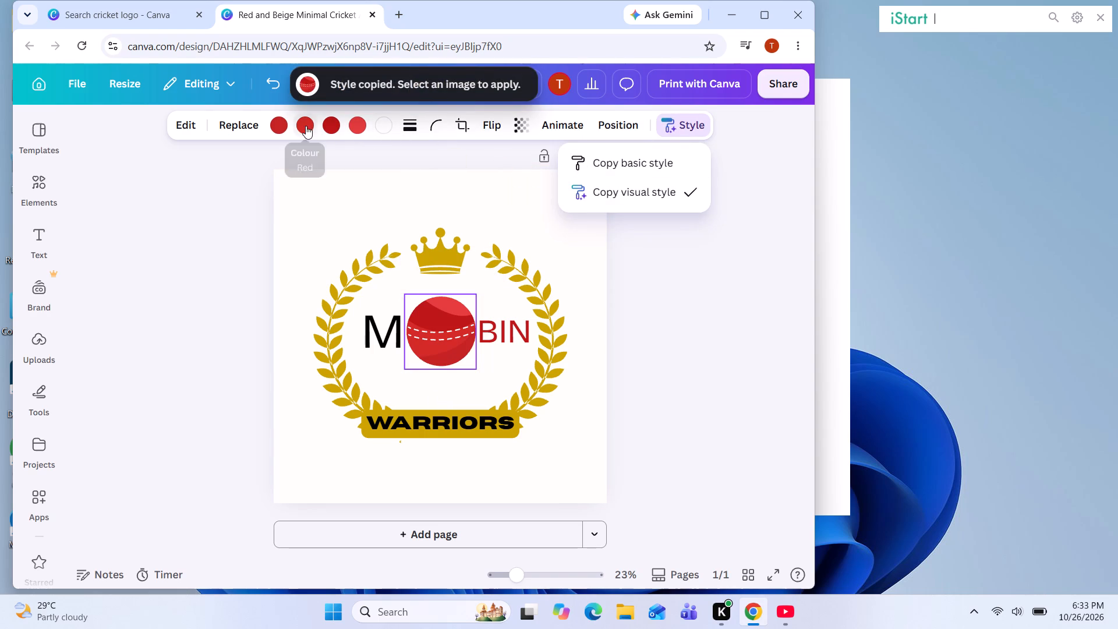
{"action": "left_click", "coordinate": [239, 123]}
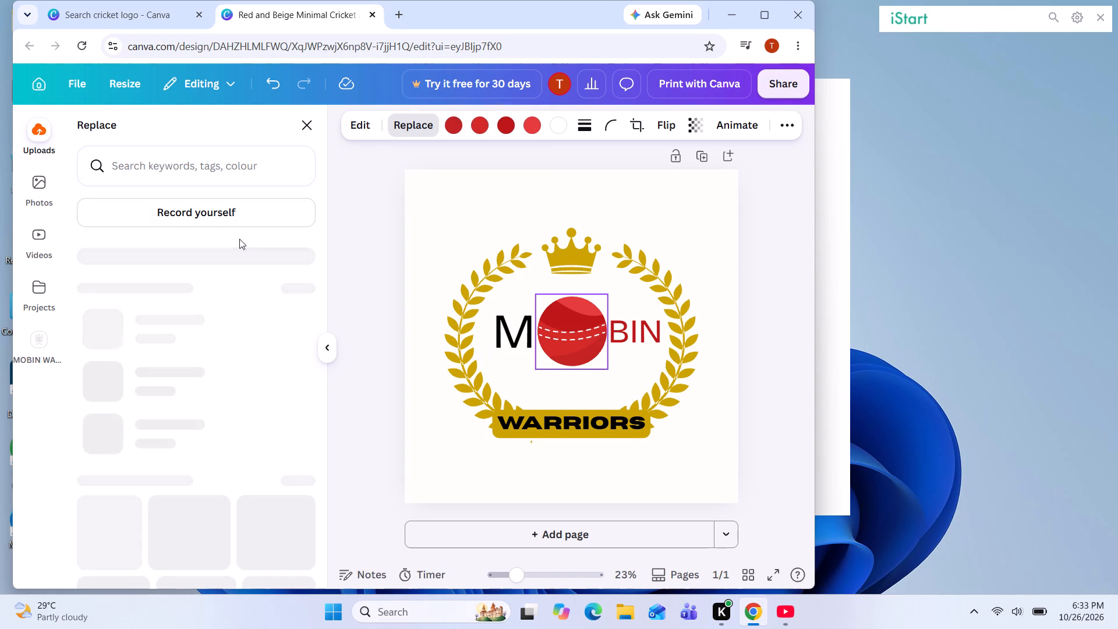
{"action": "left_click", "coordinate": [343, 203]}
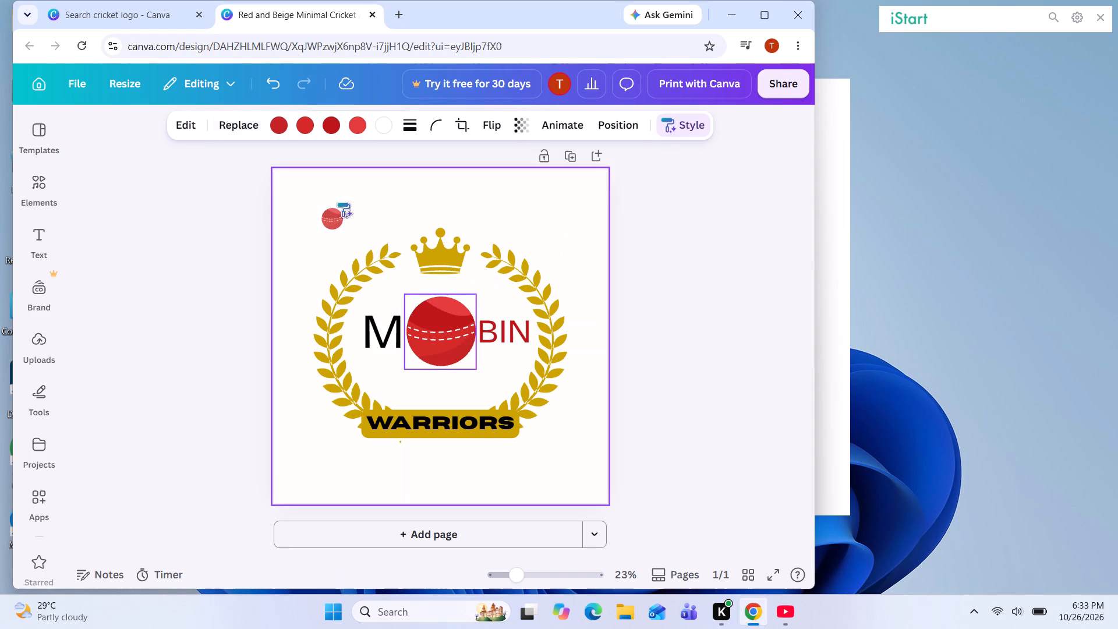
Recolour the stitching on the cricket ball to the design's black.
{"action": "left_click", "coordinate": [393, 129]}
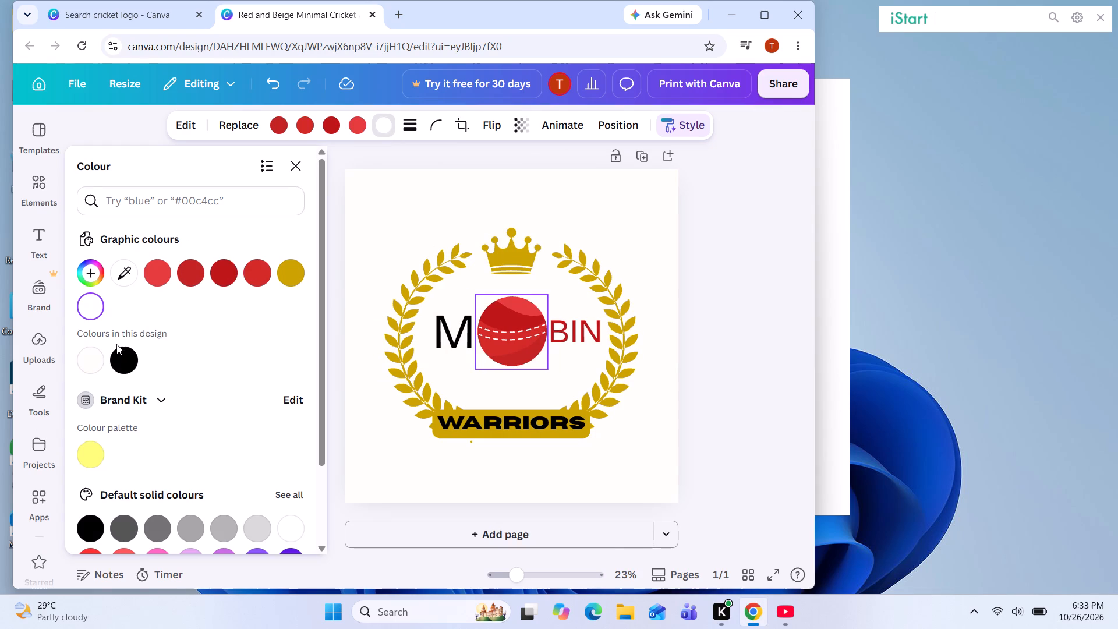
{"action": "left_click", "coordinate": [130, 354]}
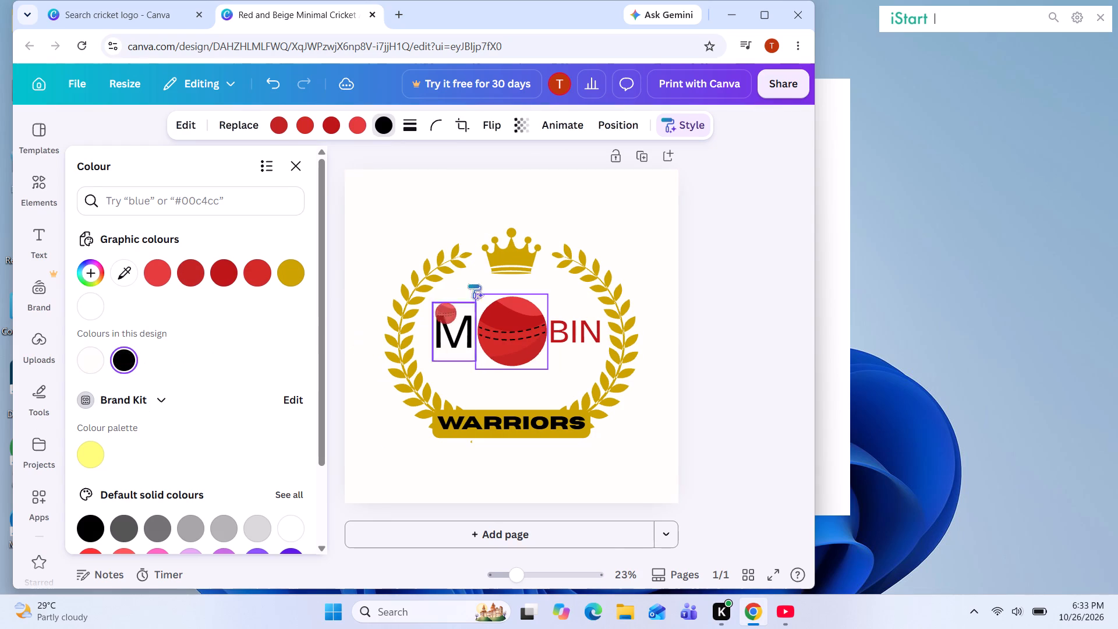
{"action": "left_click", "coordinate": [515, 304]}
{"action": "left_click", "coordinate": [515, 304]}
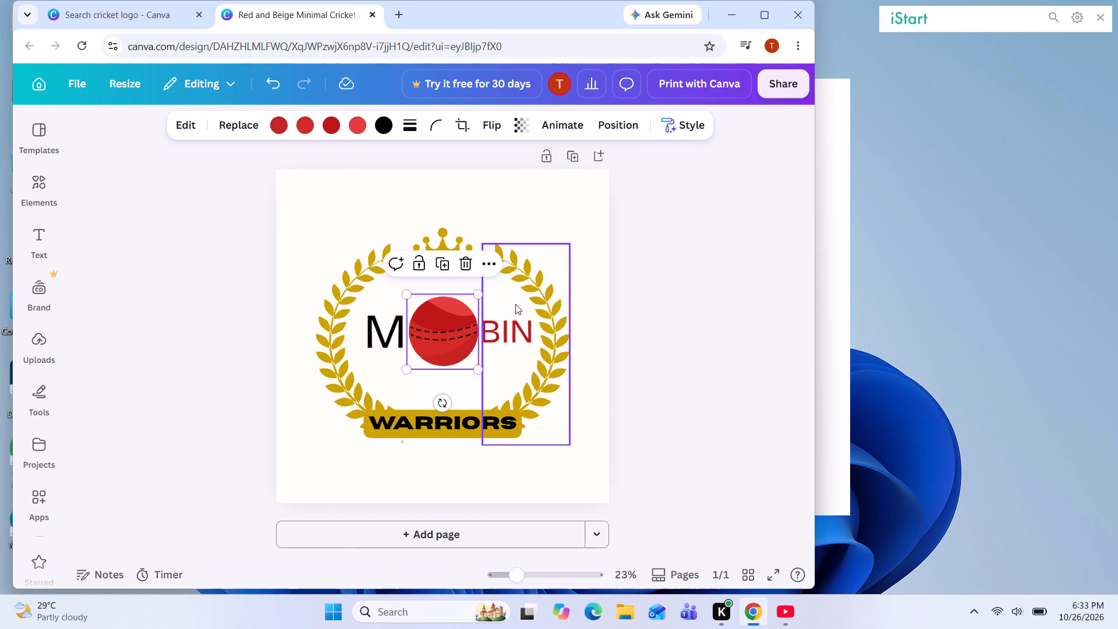
Recolour the cricket ball's stitching to the white listed among the design's colours.
{"action": "left_click", "coordinate": [385, 126]}
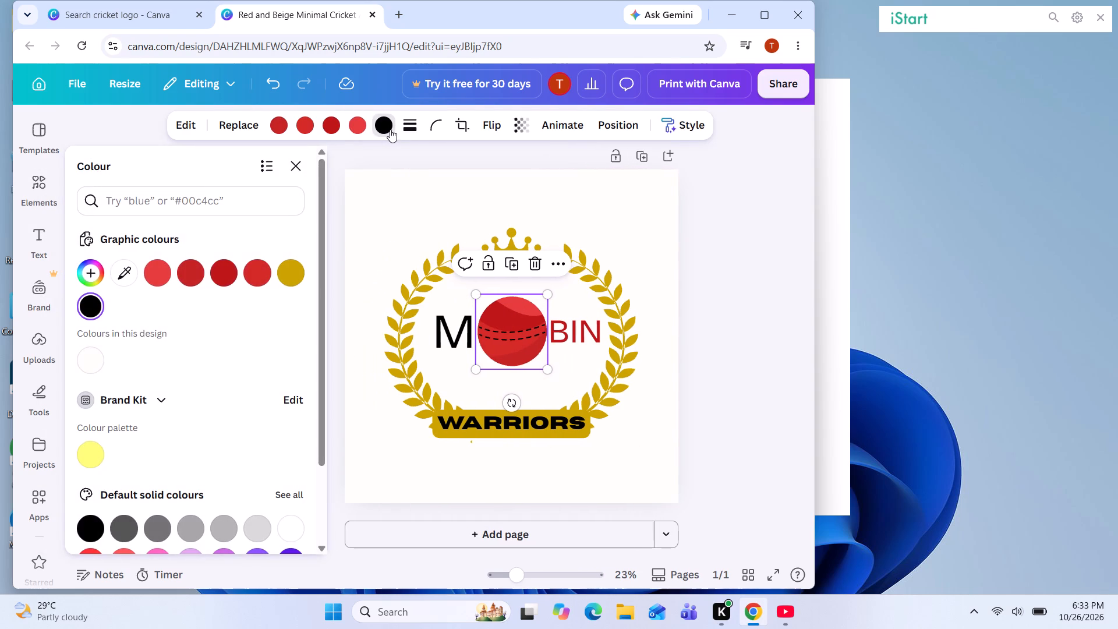
{"action": "triple_click", "coordinate": [390, 129]}
{"action": "left_click", "coordinate": [390, 129]}
{"action": "left_click", "coordinate": [515, 316]}
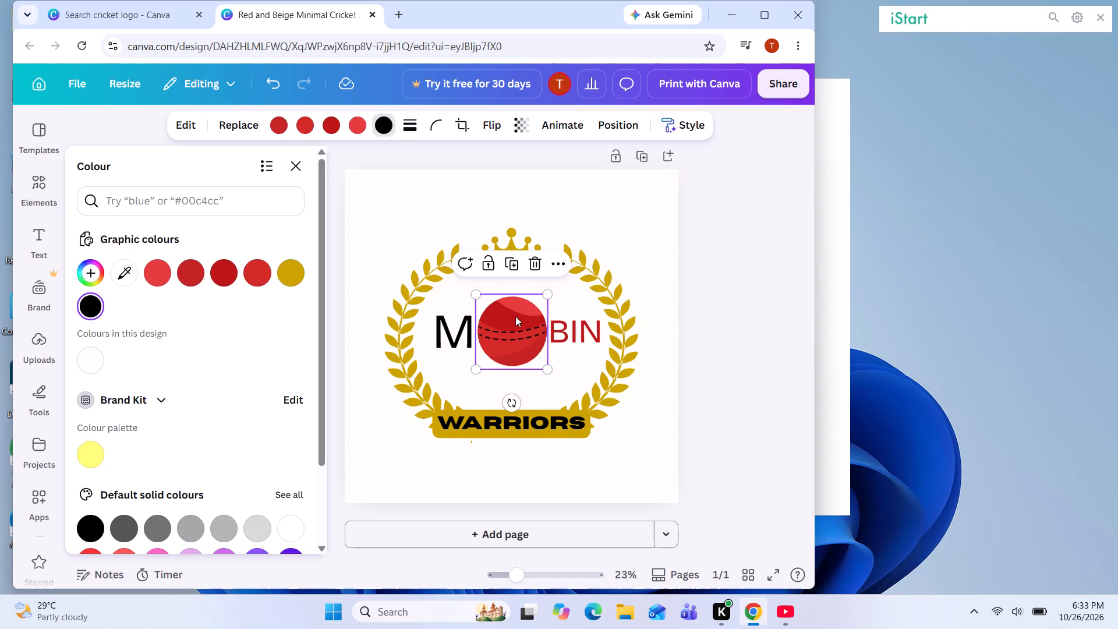
{"action": "left_click", "coordinate": [438, 318]}
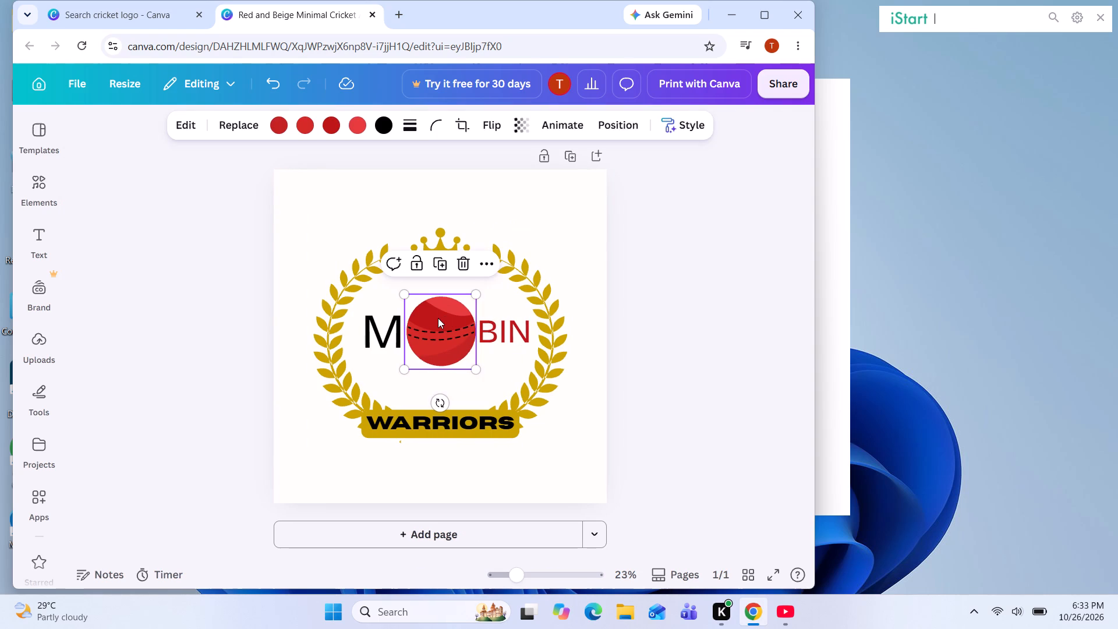
{"action": "left_click", "coordinate": [438, 318]}
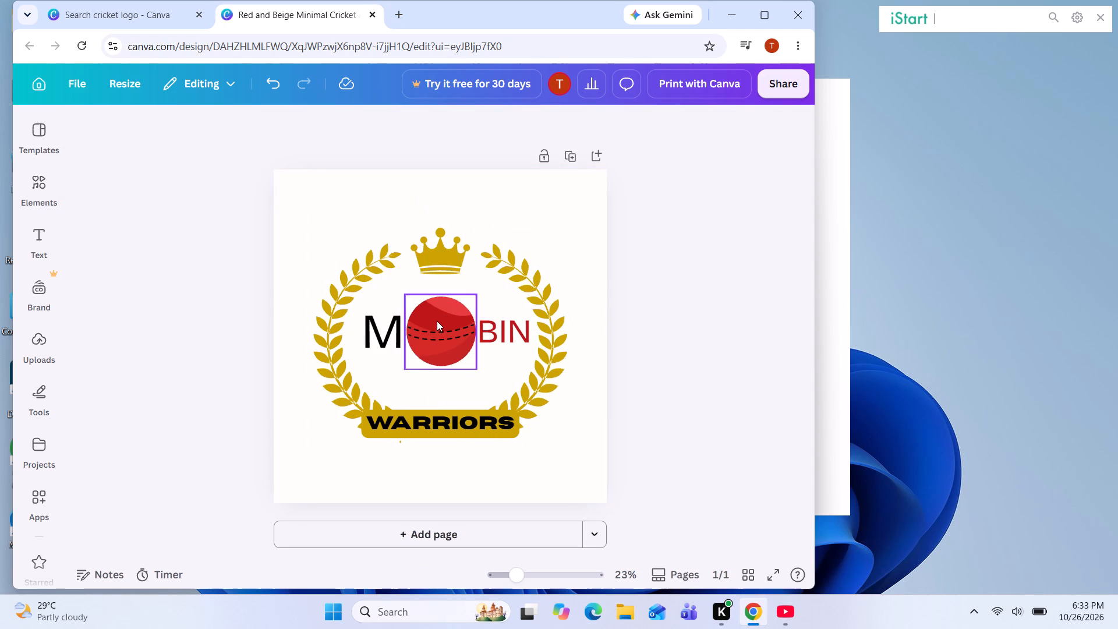
{"action": "left_click", "coordinate": [437, 318]}
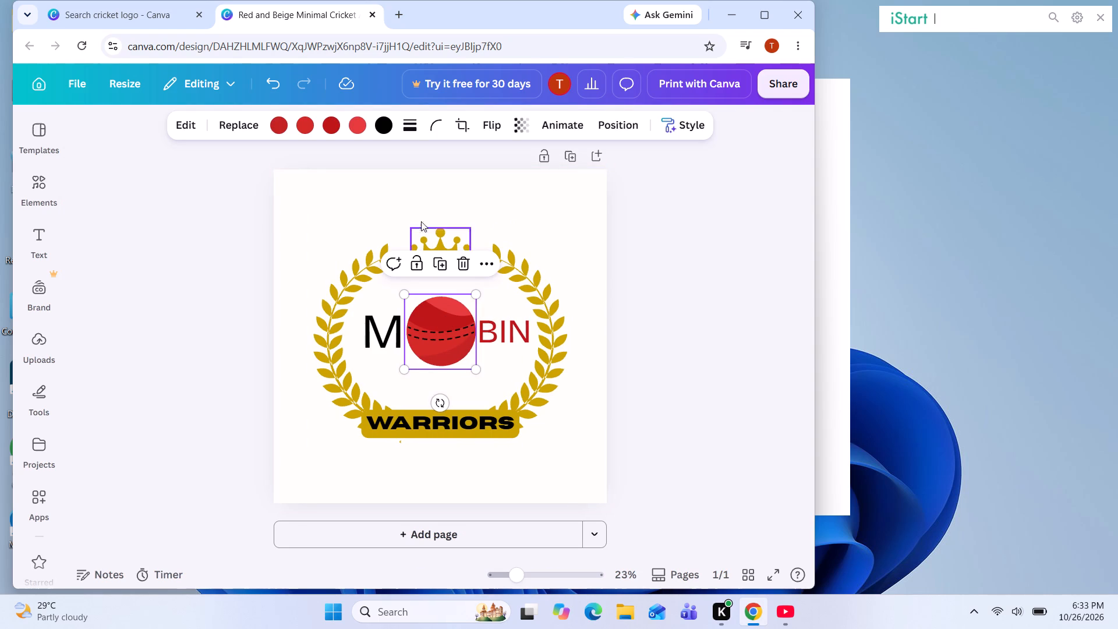
{"action": "left_click", "coordinate": [377, 131]}
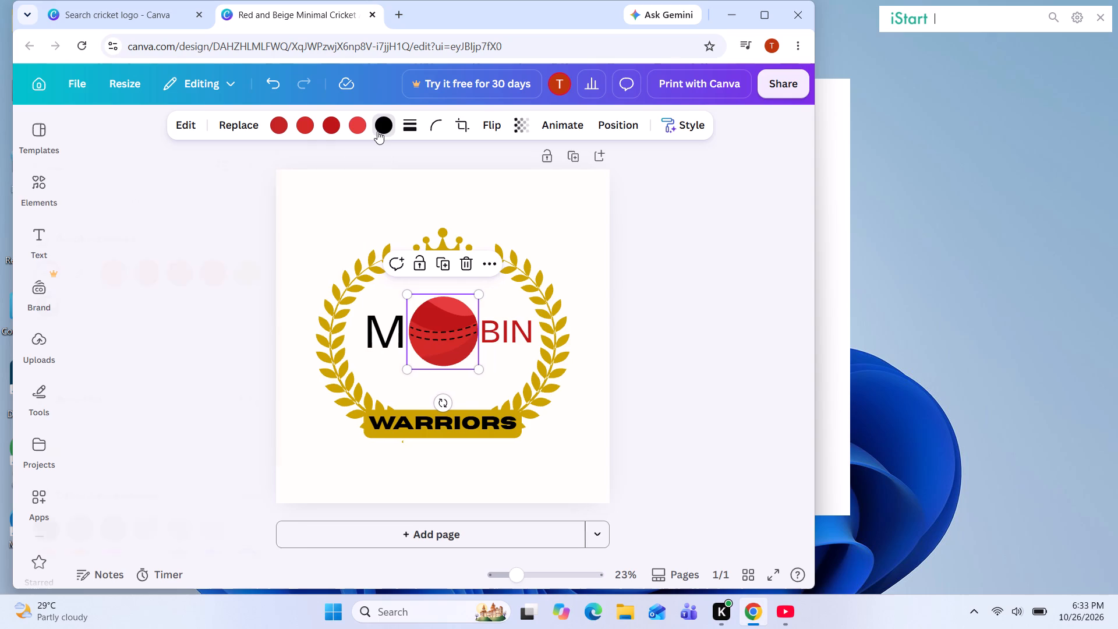
{"action": "left_click", "coordinate": [94, 355]}
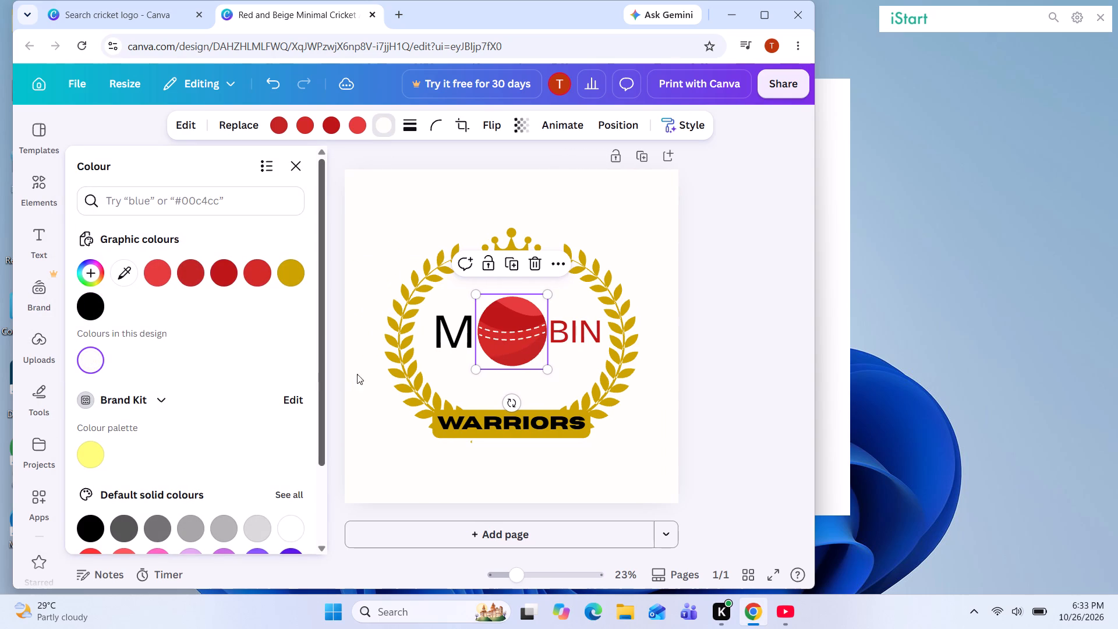
Recolour all four red areas of the cricket ball, along with its stitching, to the design's black.
{"action": "left_click", "coordinate": [302, 126]}
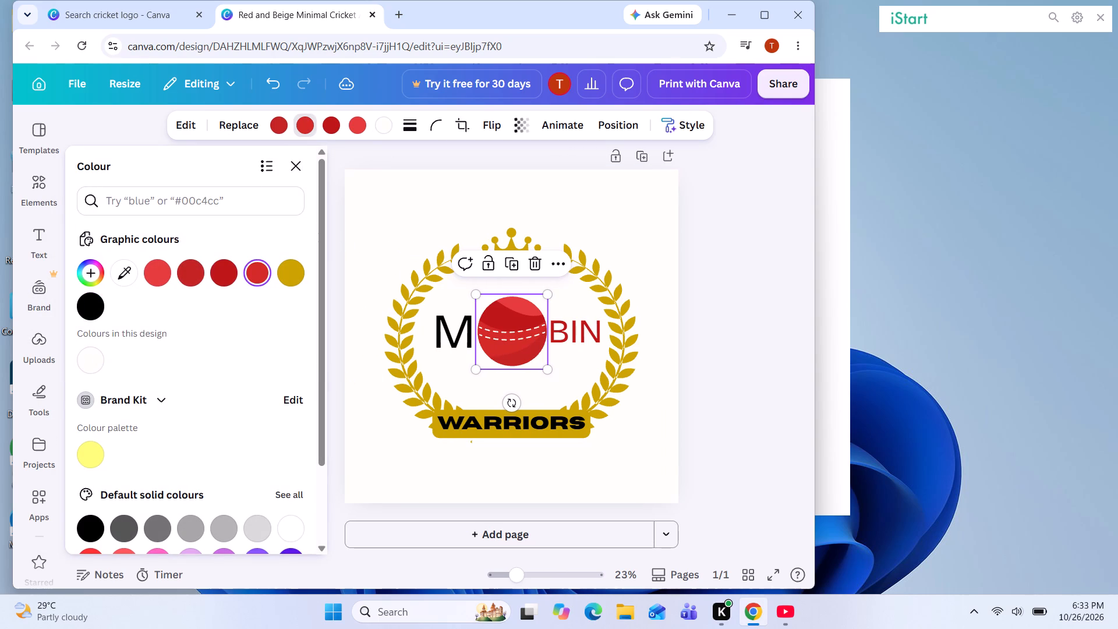
{"action": "left_click", "coordinate": [95, 308]}
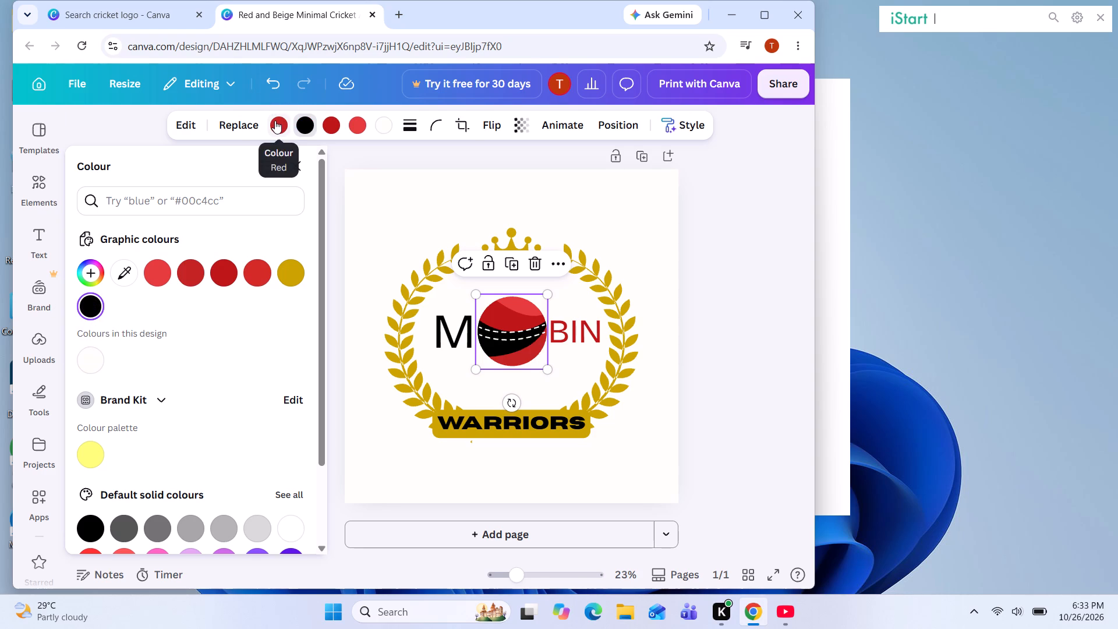
{"action": "left_click", "coordinate": [275, 121]}
{"action": "left_click", "coordinate": [95, 309]}
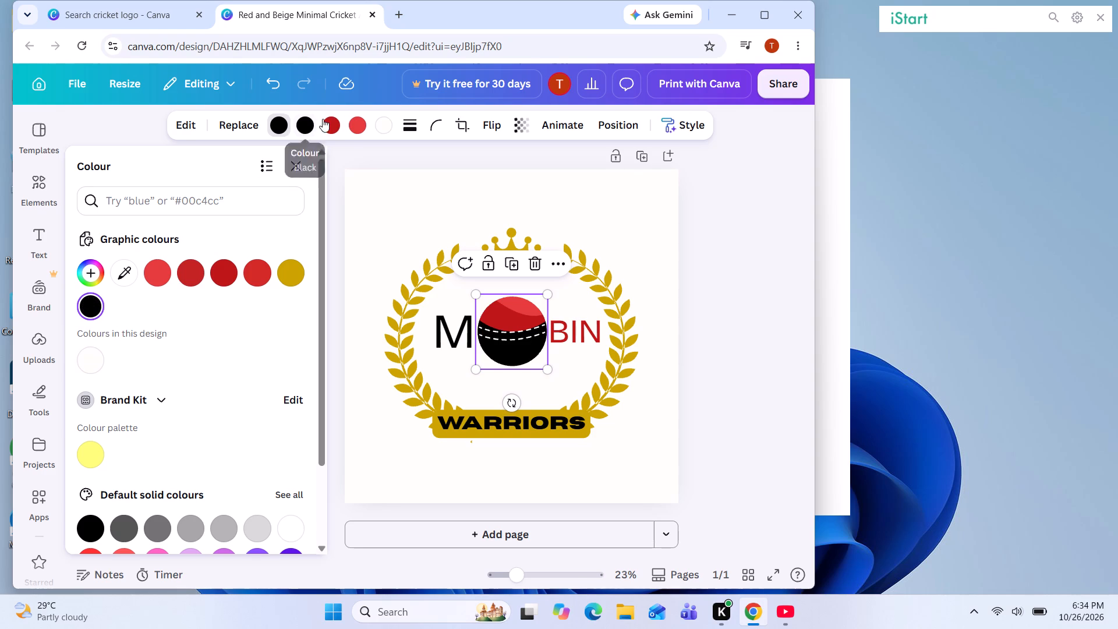
{"action": "left_click", "coordinate": [327, 121]}
{"action": "left_click", "coordinate": [93, 300]}
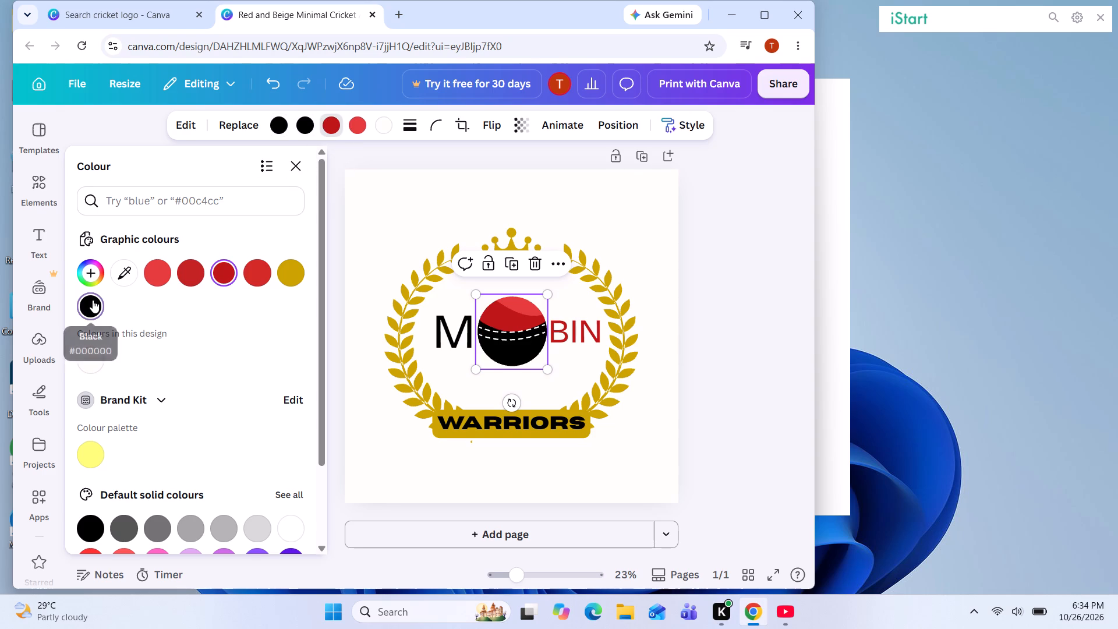
{"action": "left_click", "coordinate": [381, 121]}
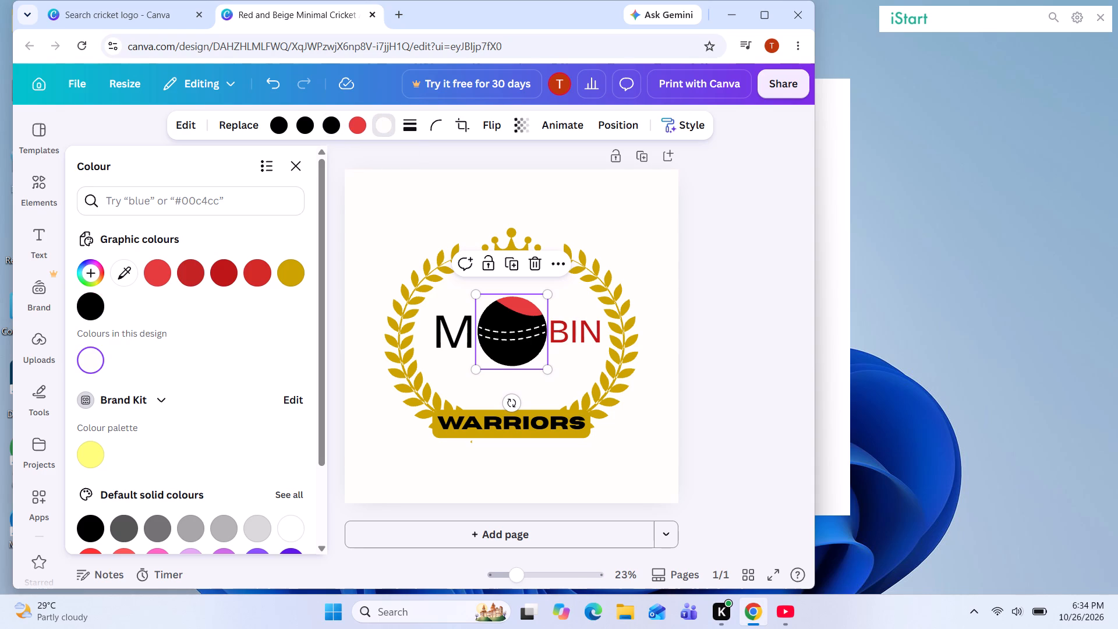
{"action": "left_click", "coordinate": [90, 309]}
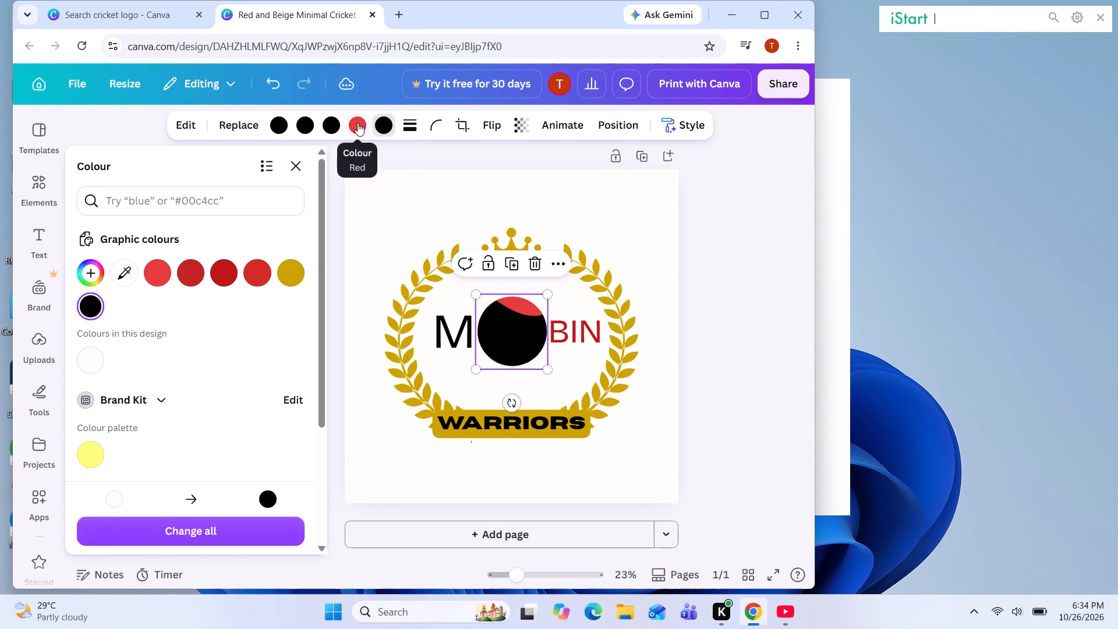
{"action": "left_click", "coordinate": [358, 123]}
{"action": "left_click", "coordinate": [93, 309]}
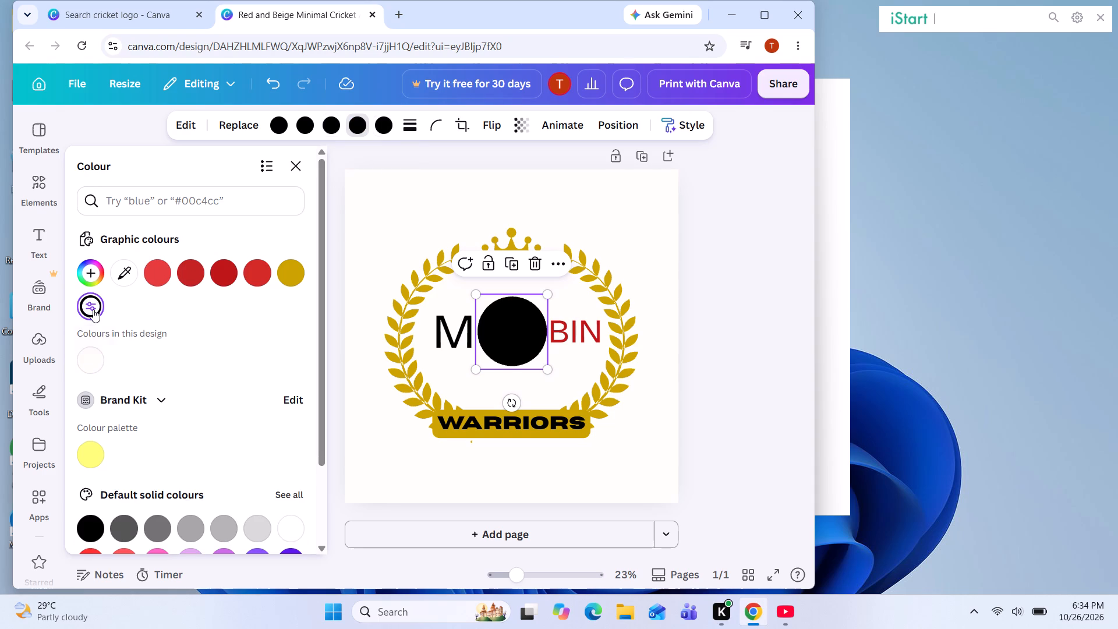
Recolour the cricket ball's stitching to the design's off-white #fffdf9.
{"action": "left_click", "coordinate": [378, 133]}
{"action": "left_click", "coordinate": [100, 358]}
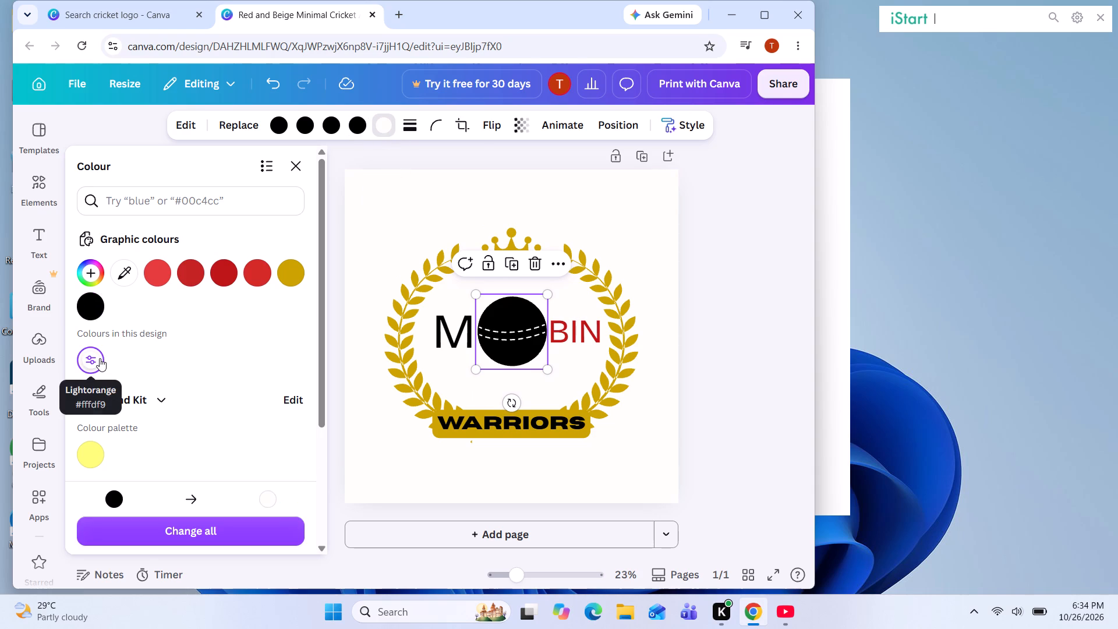
{"action": "left_click", "coordinate": [503, 308]}
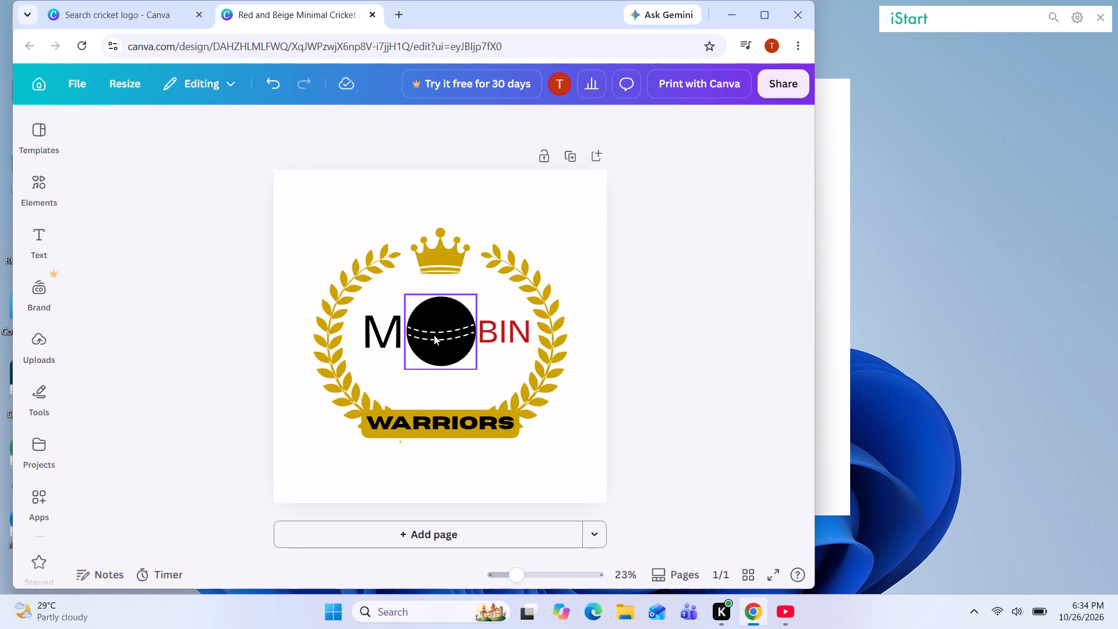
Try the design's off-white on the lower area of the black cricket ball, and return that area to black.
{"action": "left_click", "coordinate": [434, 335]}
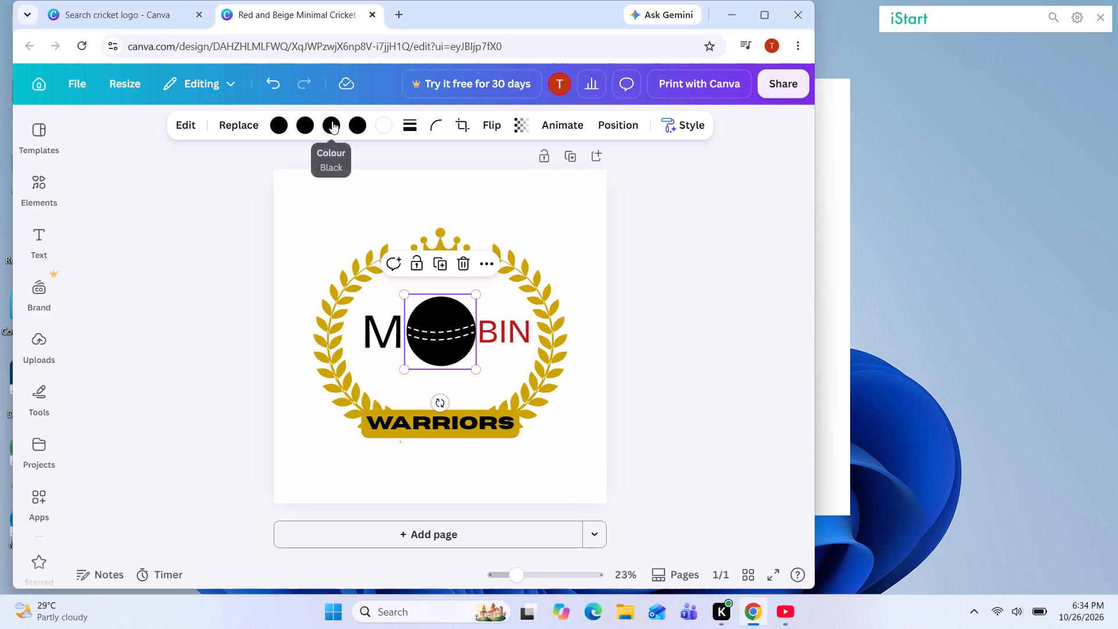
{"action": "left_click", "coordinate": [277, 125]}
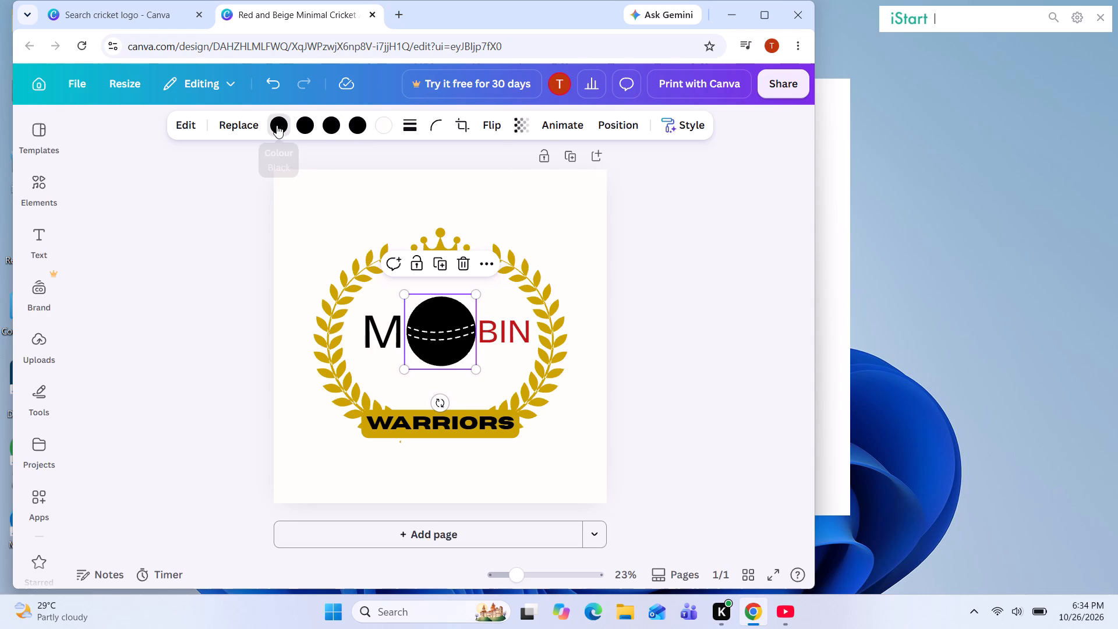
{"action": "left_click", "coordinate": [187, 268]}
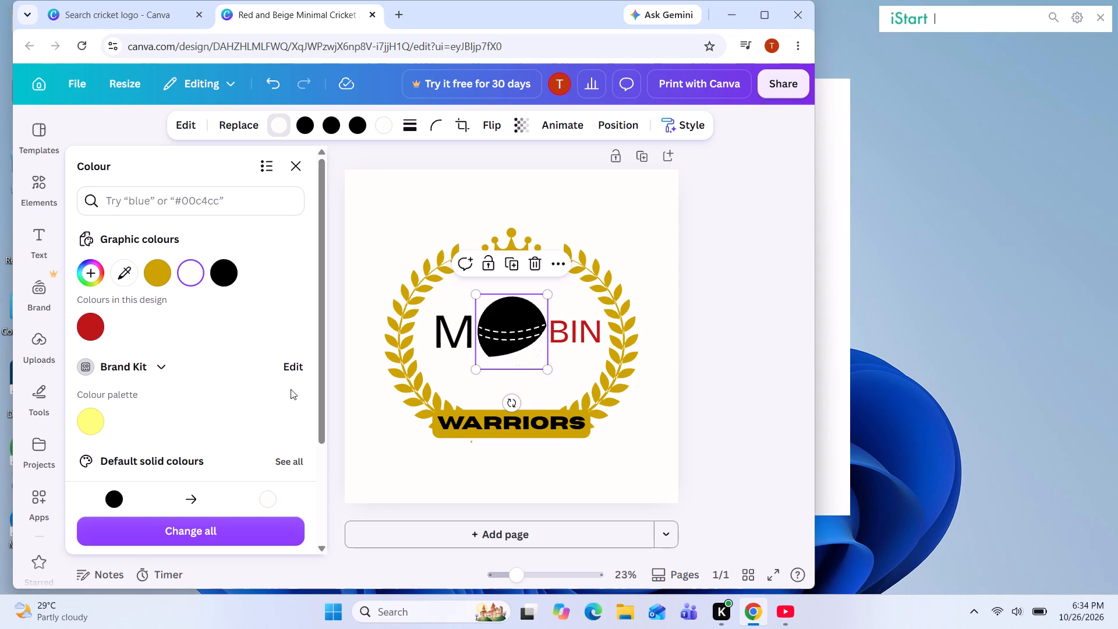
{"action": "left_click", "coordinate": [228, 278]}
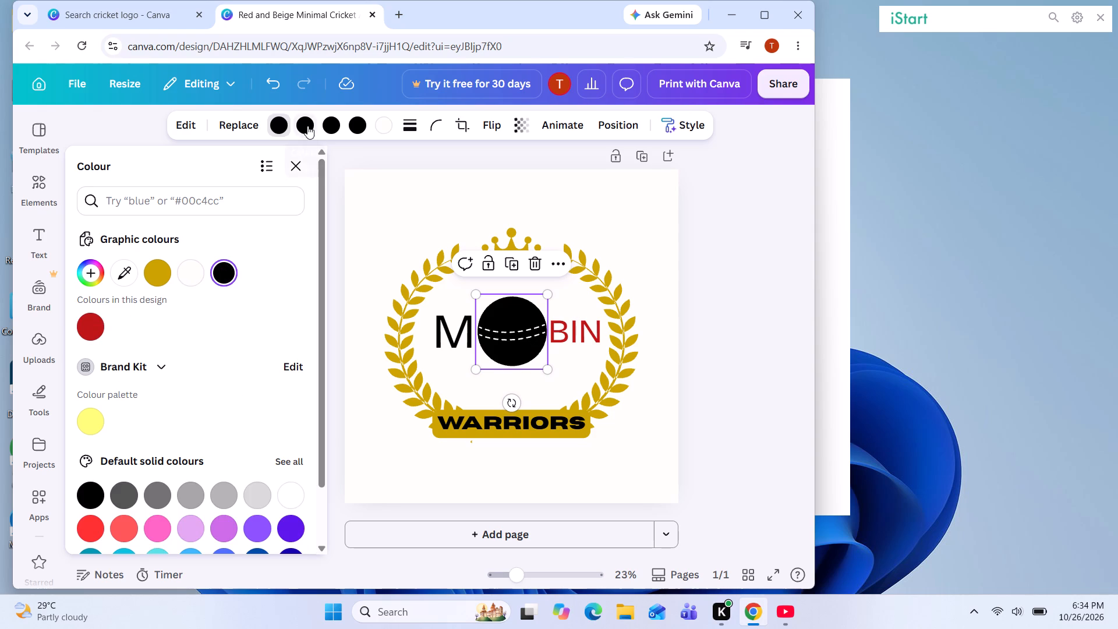
Recolour the broad band across the middle of the cricket ball to off-white #fffdf9.
{"action": "left_click", "coordinate": [308, 125]}
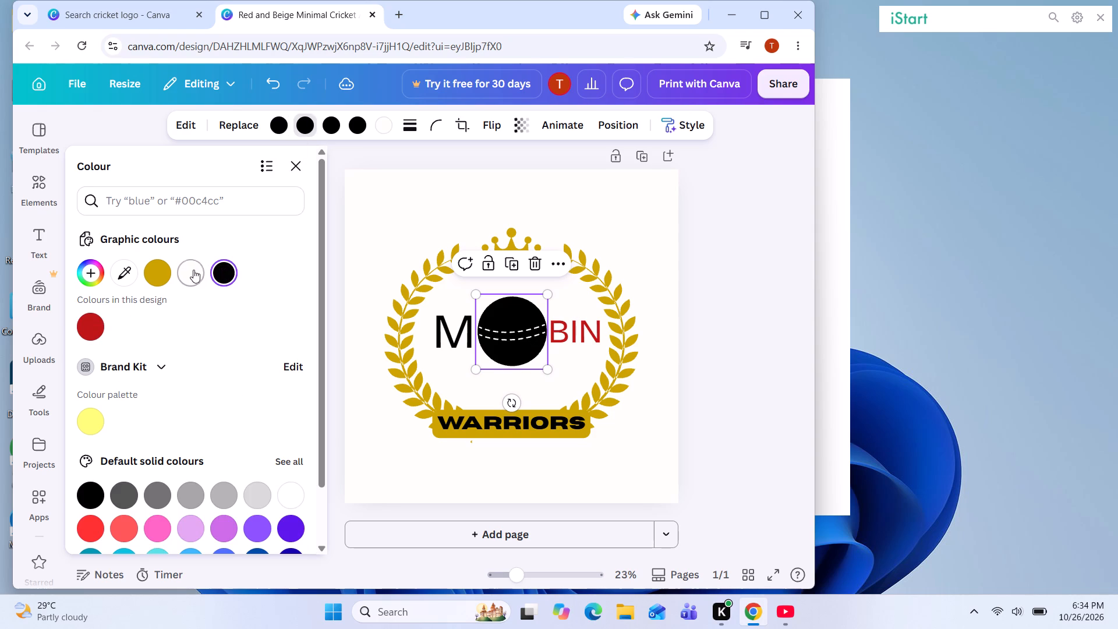
{"action": "left_click", "coordinate": [193, 270]}
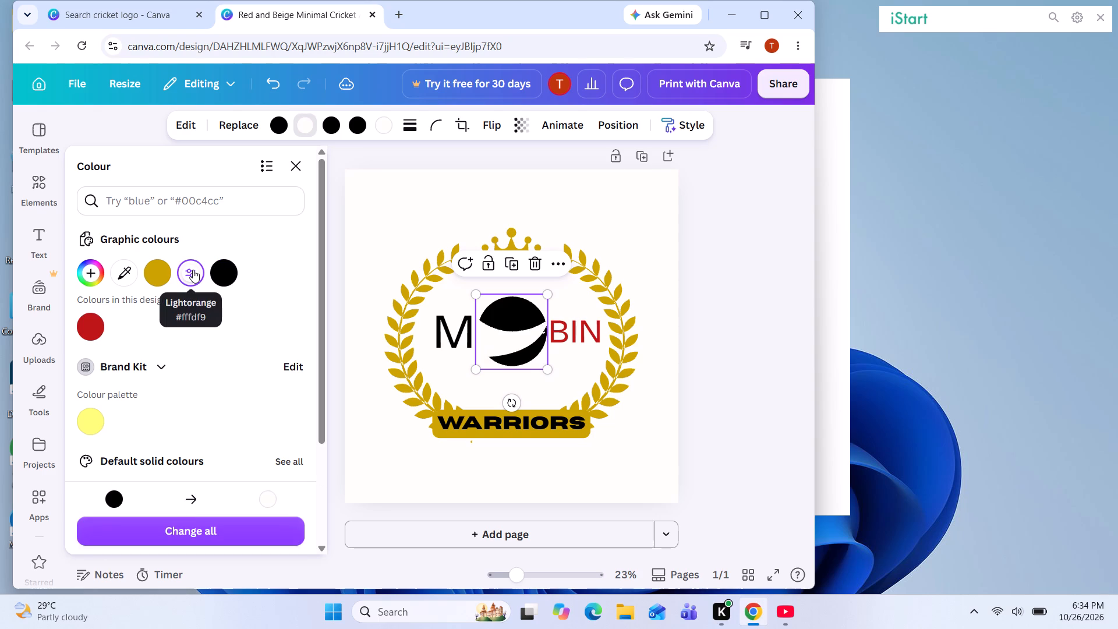
{"action": "left_click", "coordinate": [731, 227]}
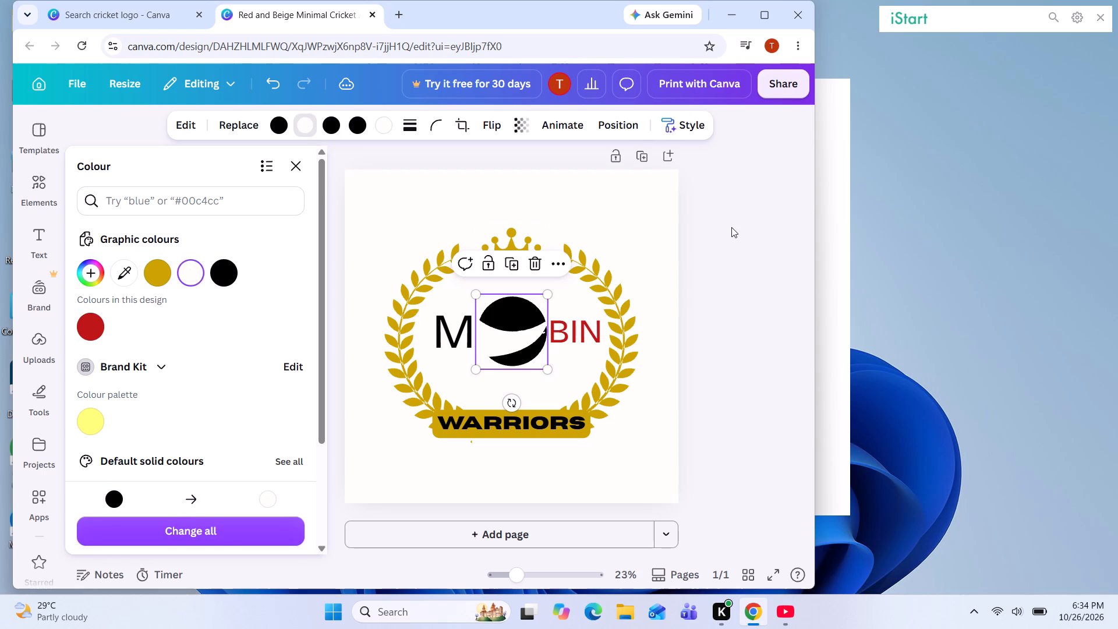
{"action": "left_click", "coordinate": [716, 284]}
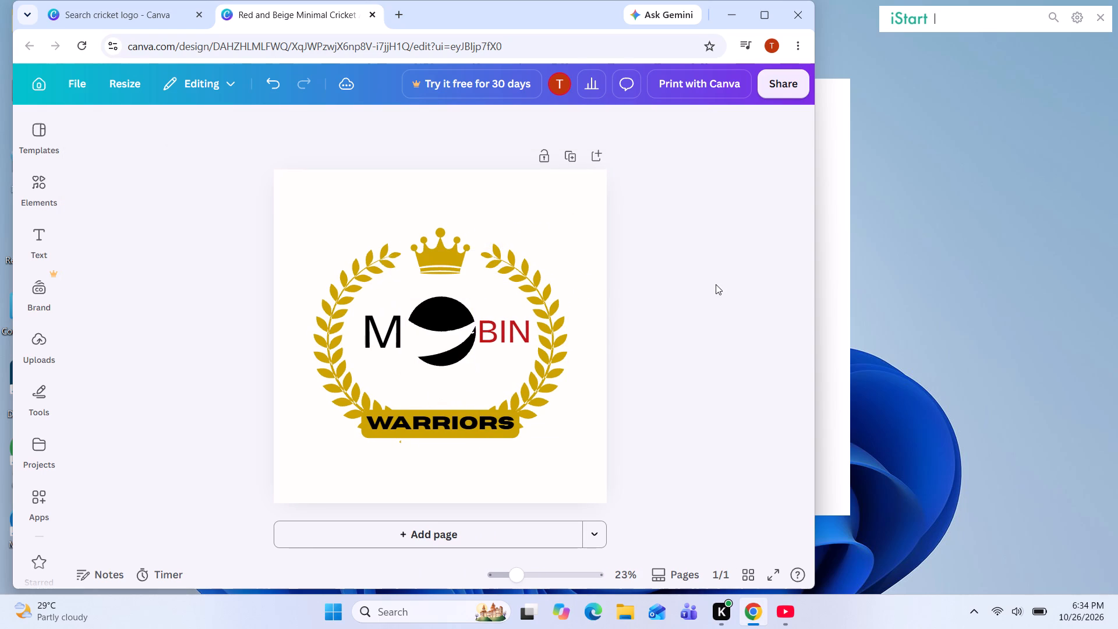
Recolour the BIN text beside the ball to black #000000.
{"action": "left_click", "coordinate": [523, 328]}
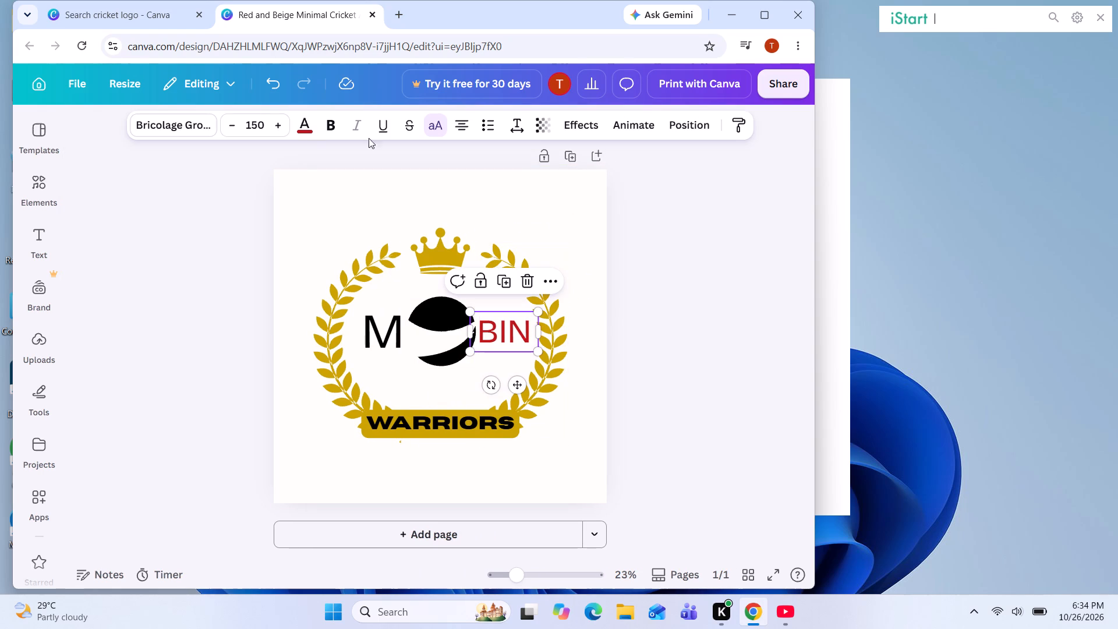
{"action": "left_click", "coordinate": [307, 125]}
{"action": "left_click", "coordinate": [192, 267]}
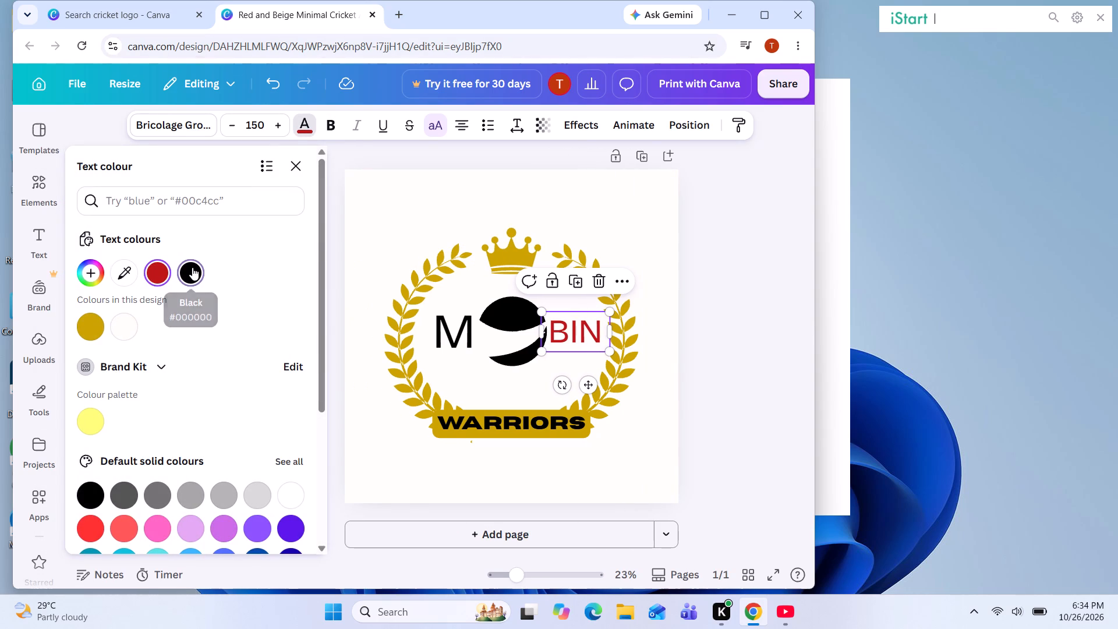
{"action": "left_click", "coordinate": [753, 260]}
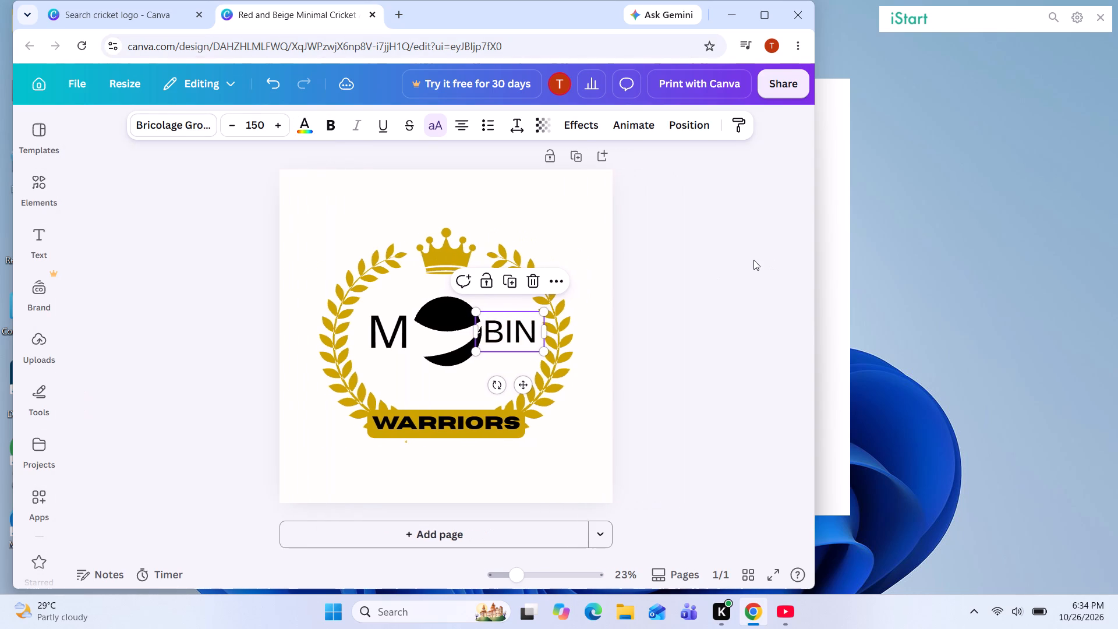
{"action": "left_click", "coordinate": [753, 260]}
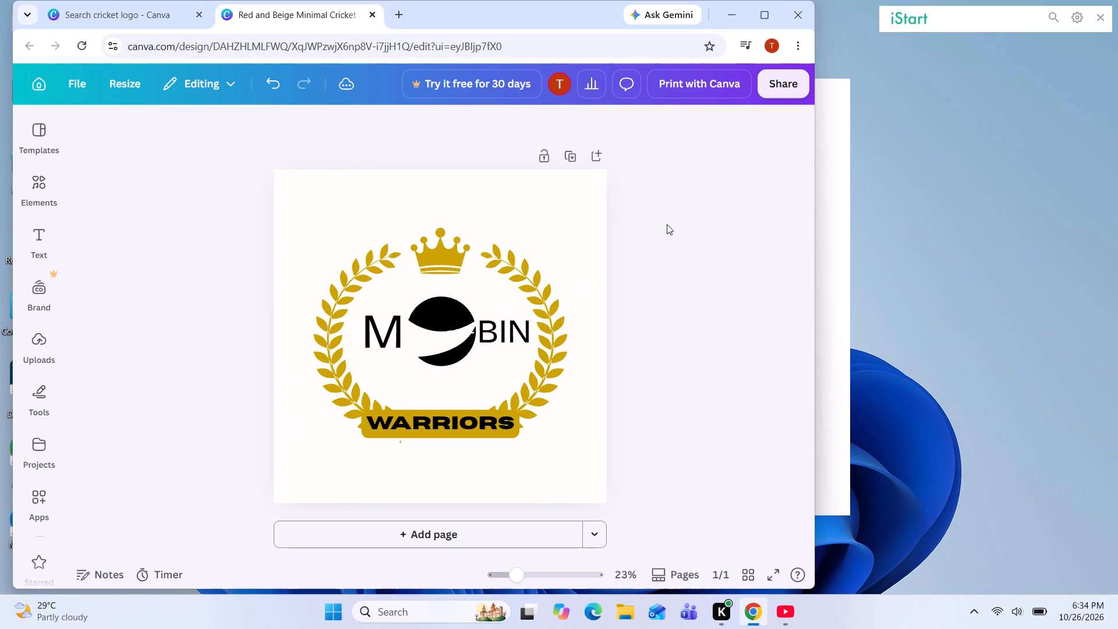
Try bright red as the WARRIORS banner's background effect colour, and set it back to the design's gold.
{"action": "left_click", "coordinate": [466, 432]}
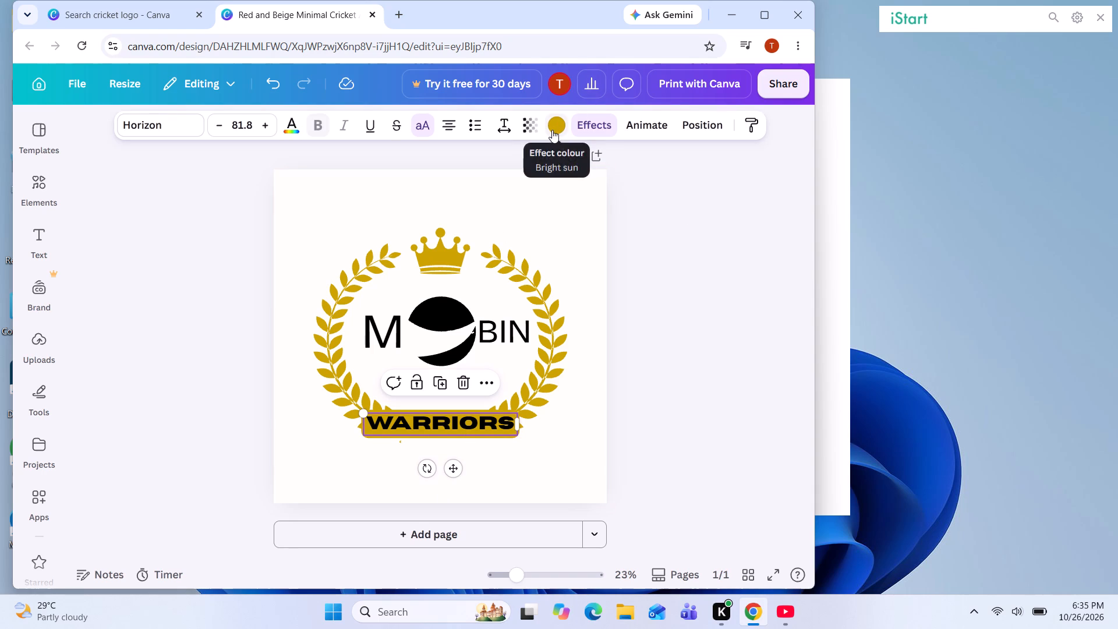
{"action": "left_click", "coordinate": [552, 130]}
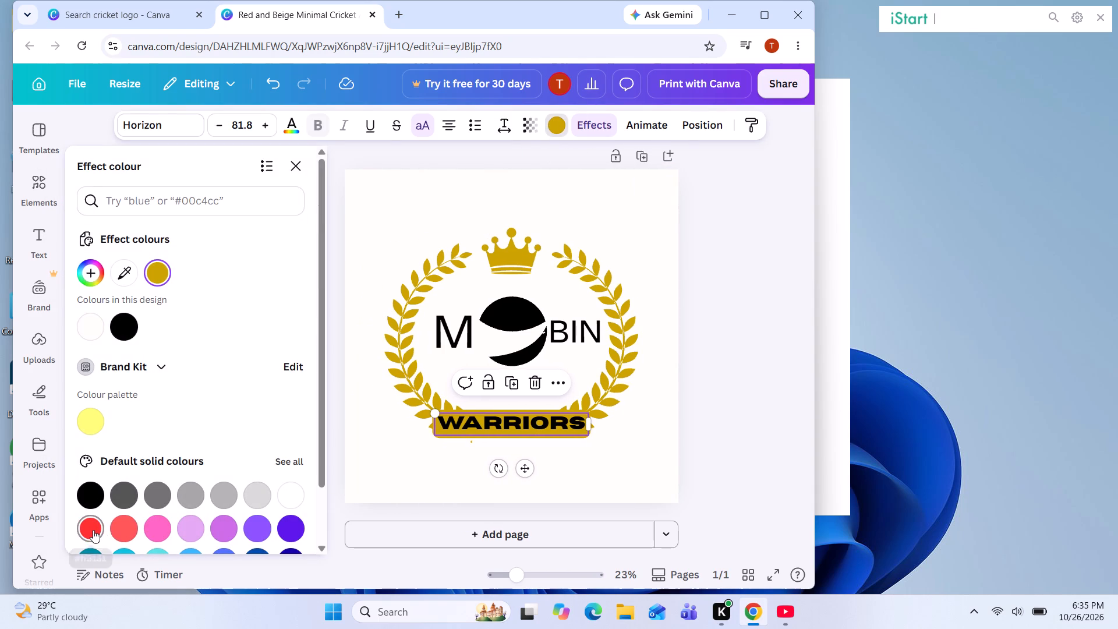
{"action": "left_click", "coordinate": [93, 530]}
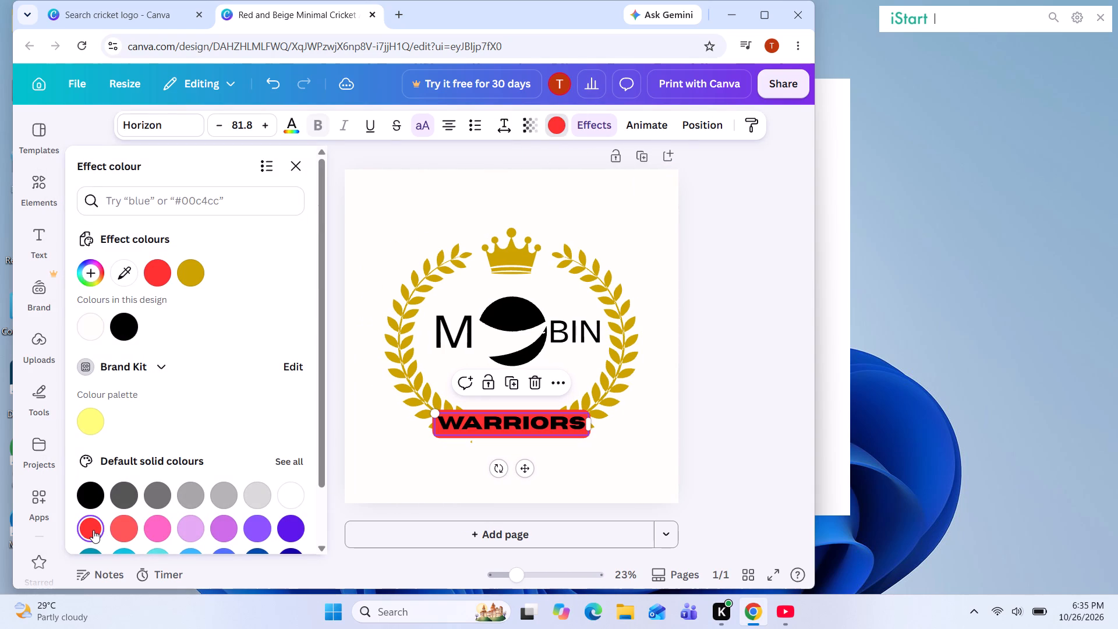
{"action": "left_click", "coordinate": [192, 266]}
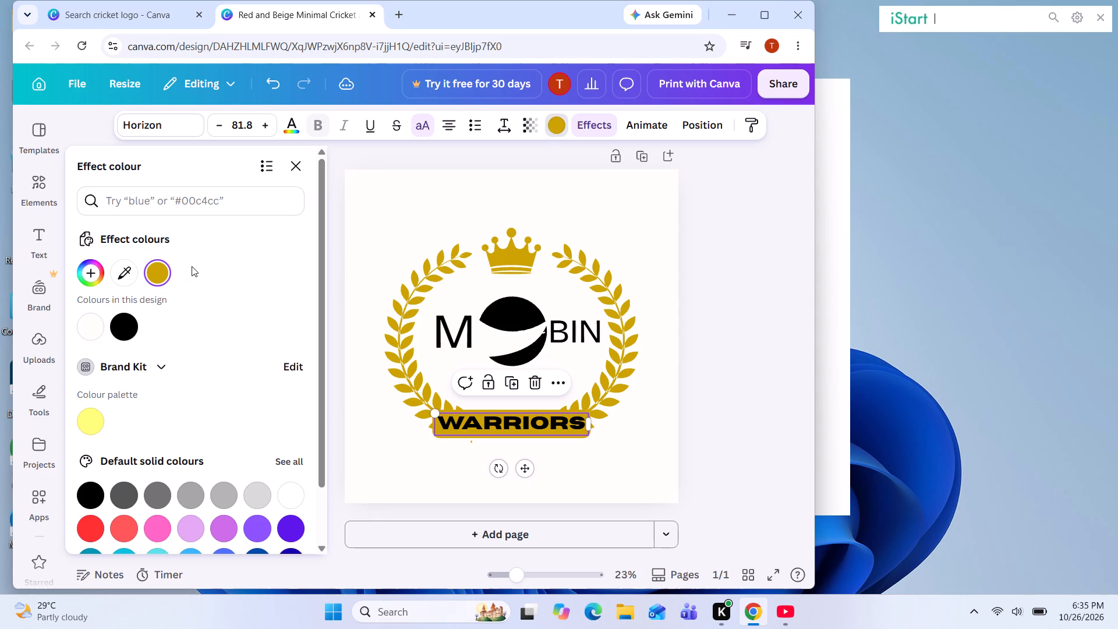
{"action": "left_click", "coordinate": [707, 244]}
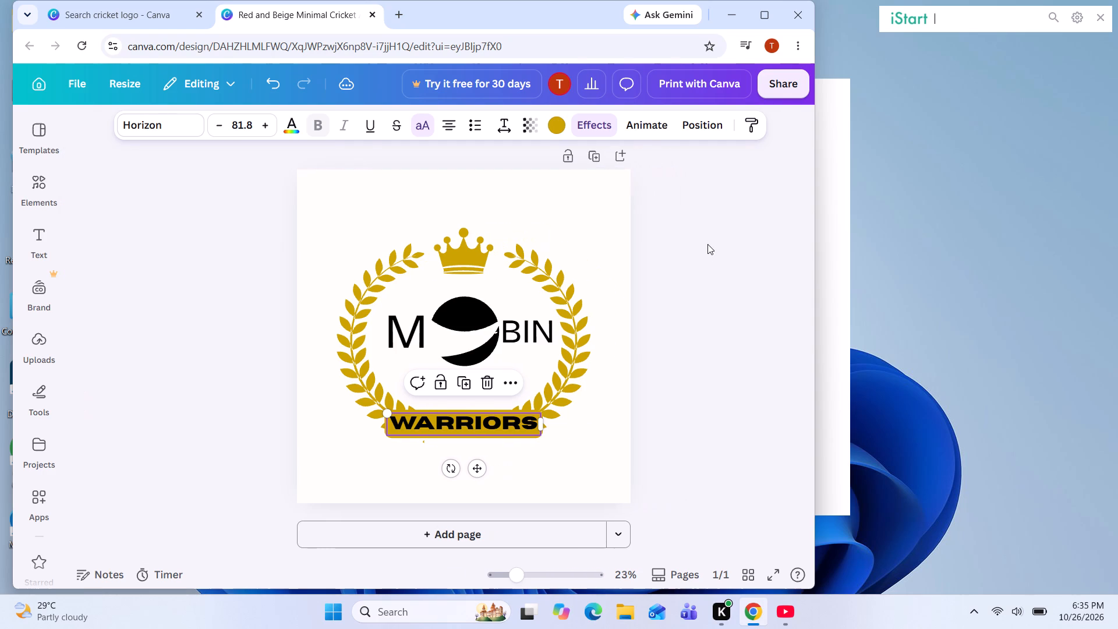
Change the font of the letter M beside the cricket ball to Shrikhand.
{"action": "left_click", "coordinate": [376, 324]}
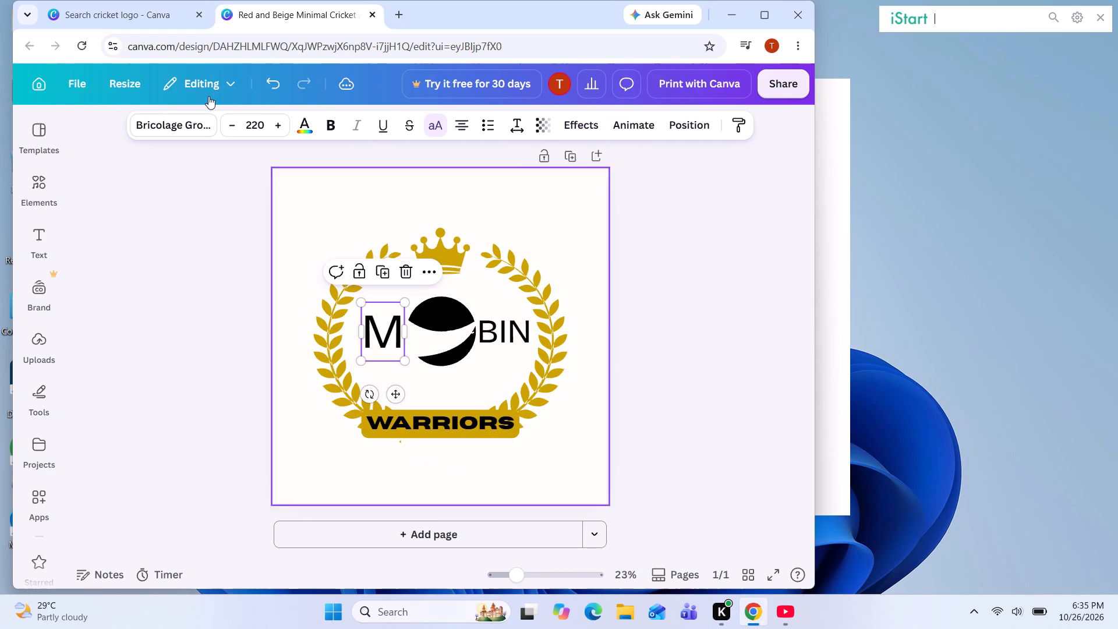
{"action": "left_click", "coordinate": [204, 125]}
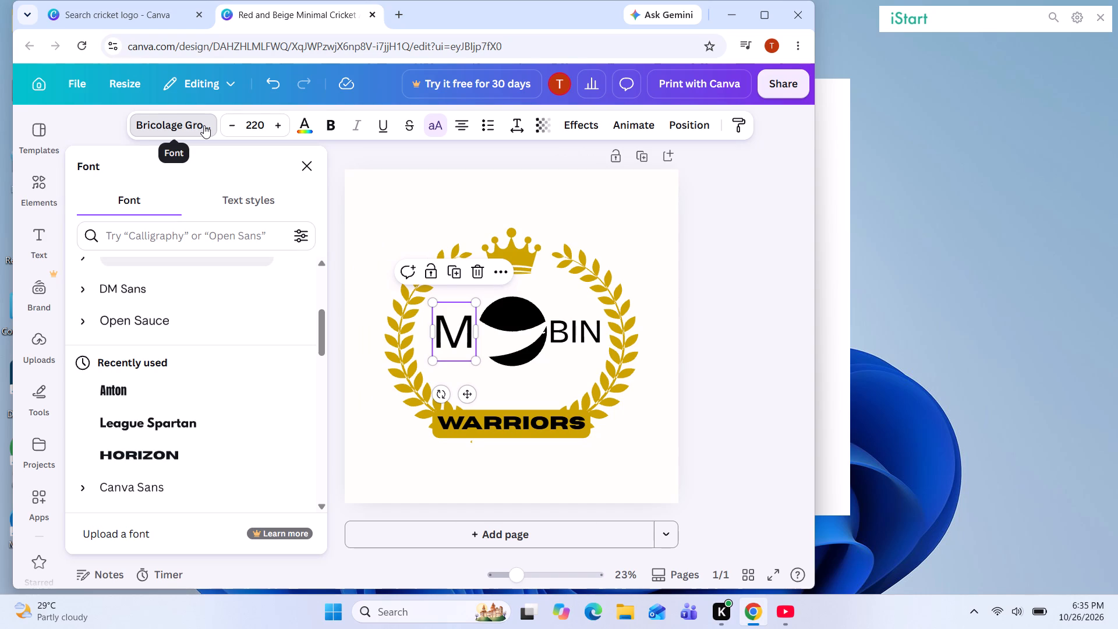
{"action": "scroll", "coordinate": [161, 418], "scroll_direction": "down", "scroll_amount": 3}
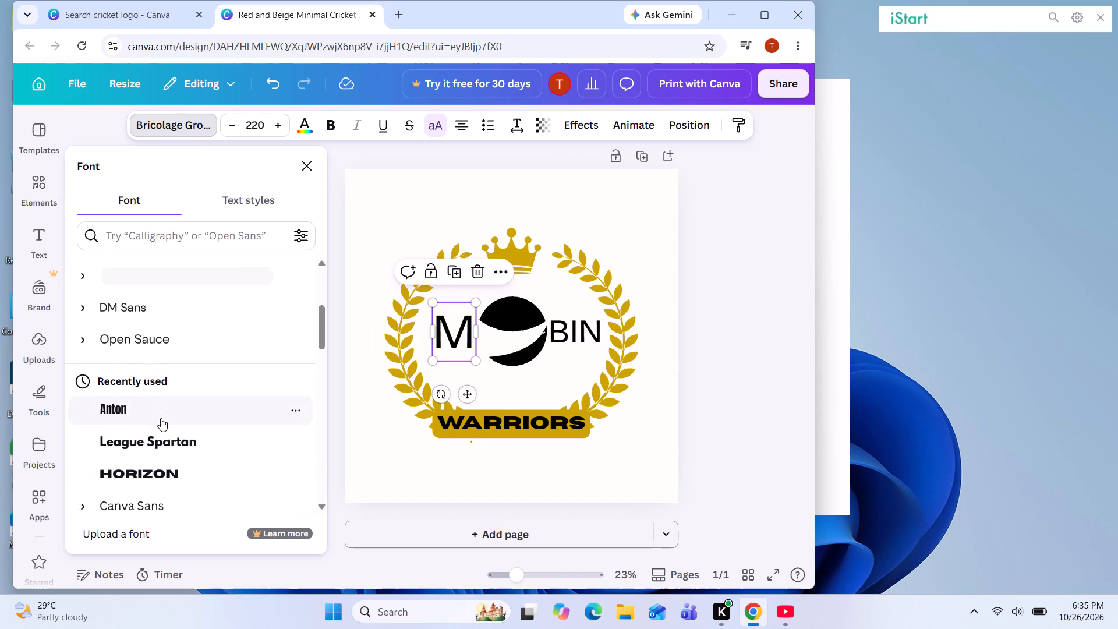
{"action": "scroll", "coordinate": [161, 418], "scroll_direction": "down", "scroll_amount": 3}
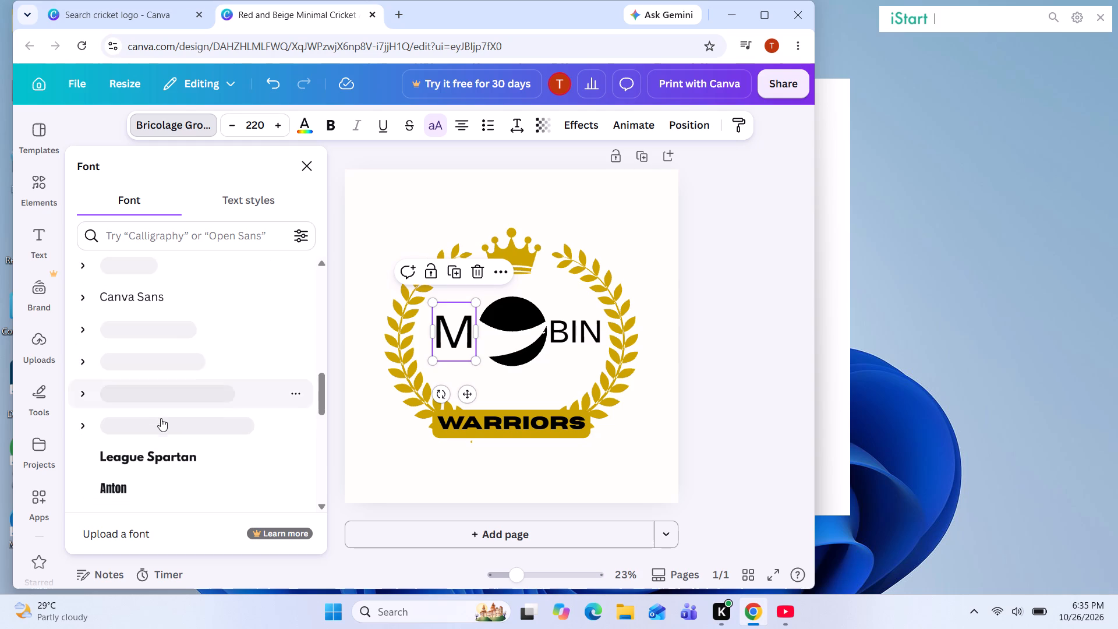
{"action": "scroll", "coordinate": [161, 418], "scroll_direction": "down", "scroll_amount": 4}
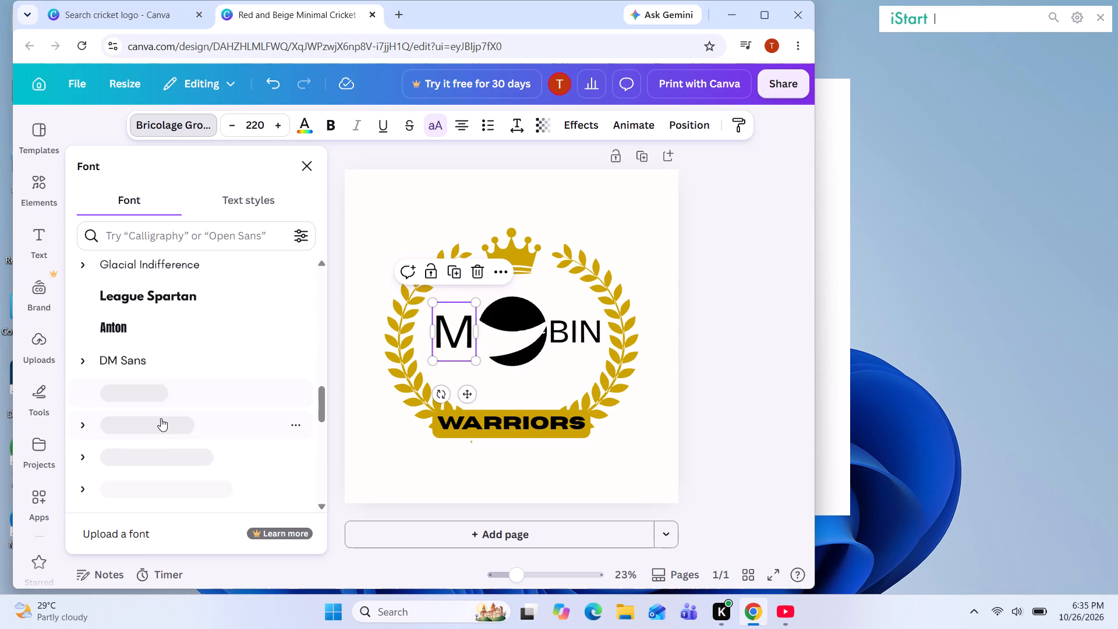
{"action": "scroll", "coordinate": [161, 418], "scroll_direction": "down", "scroll_amount": 1}
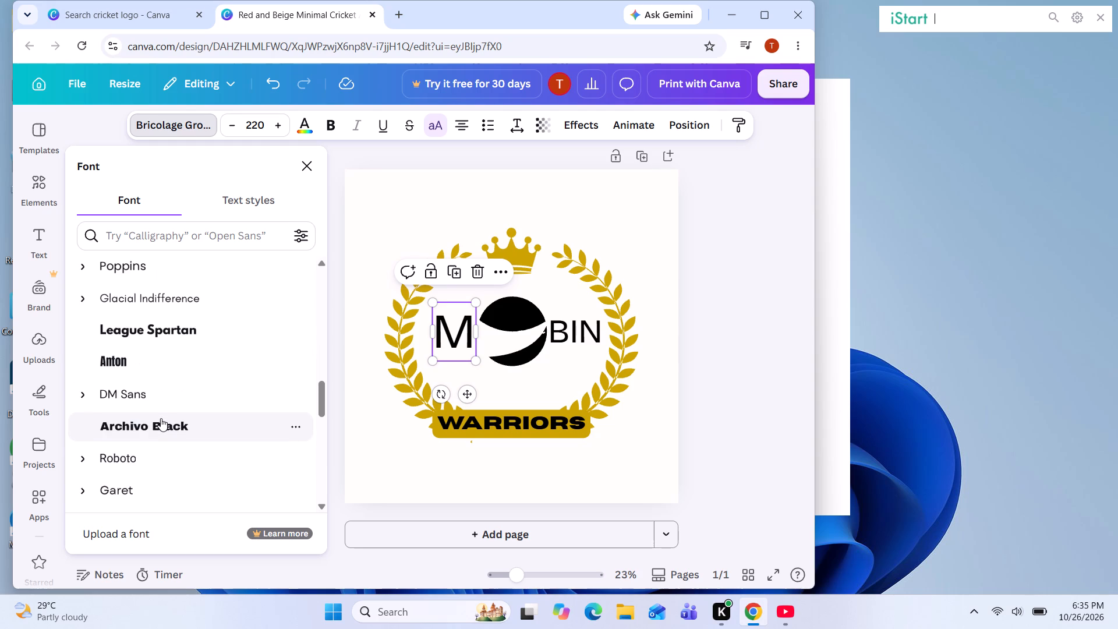
{"action": "scroll", "coordinate": [161, 418], "scroll_direction": "down", "scroll_amount": 4}
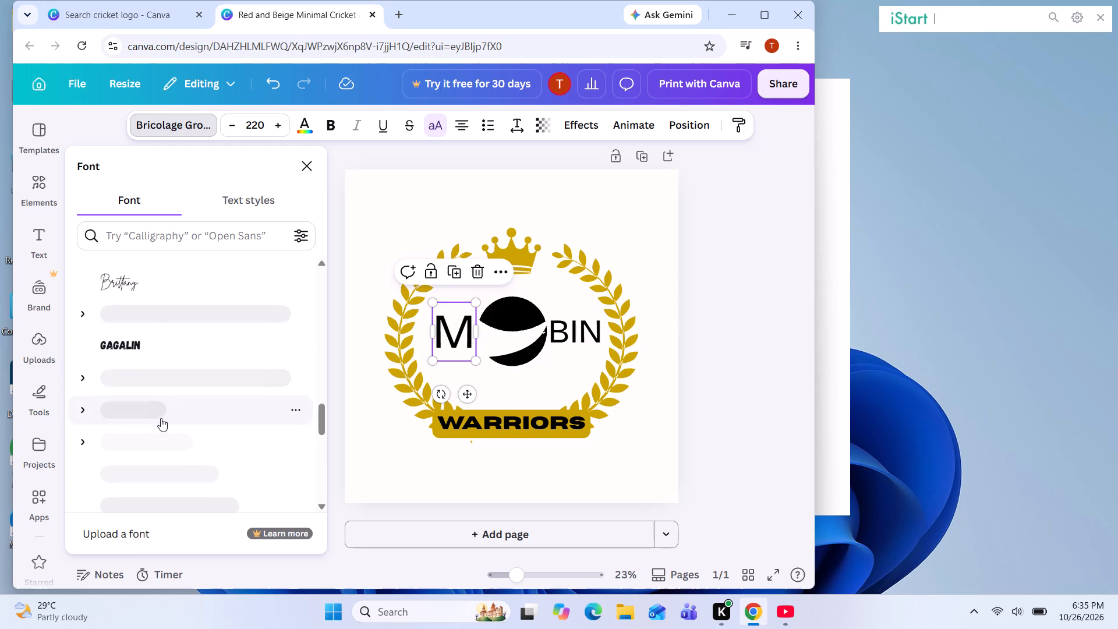
{"action": "scroll", "coordinate": [161, 418], "scroll_direction": "down", "scroll_amount": 1}
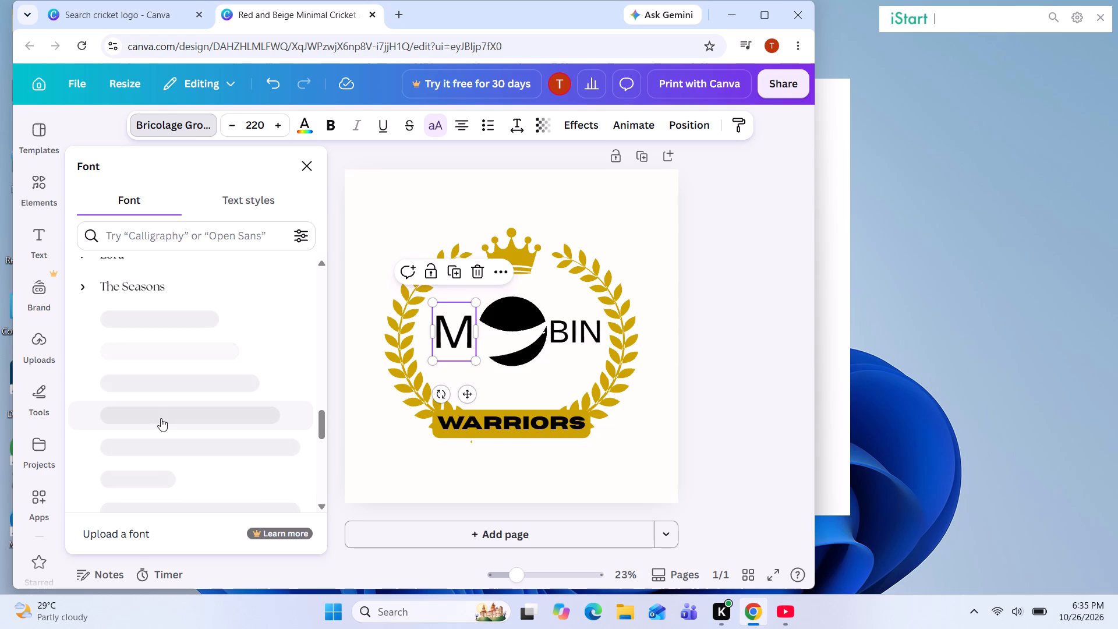
{"action": "scroll", "coordinate": [161, 418], "scroll_direction": "up", "scroll_amount": 1}
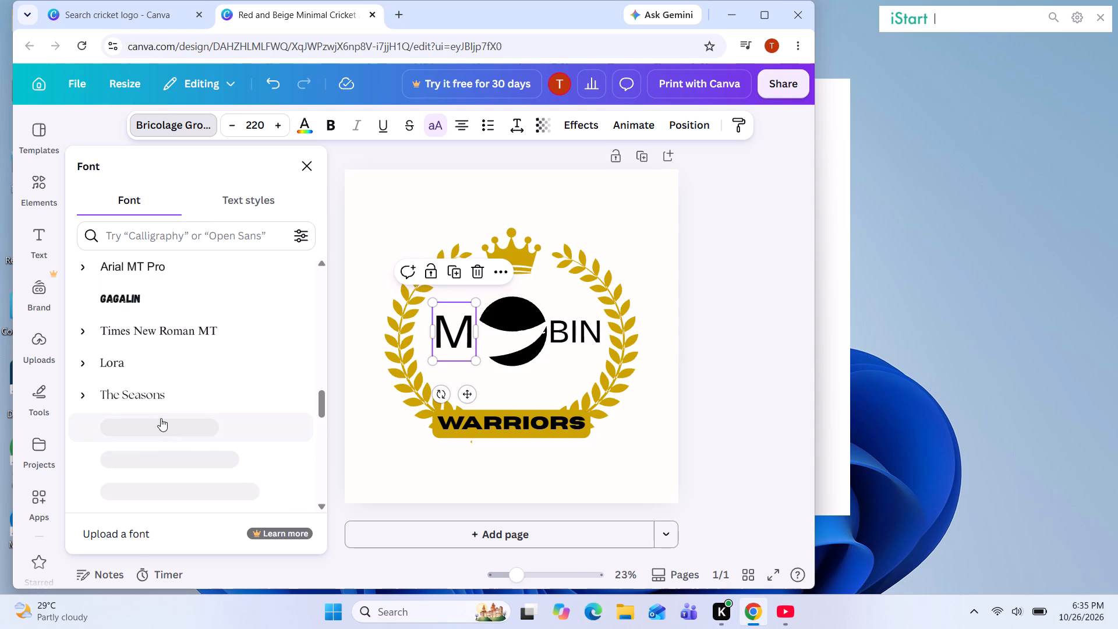
{"action": "scroll", "coordinate": [161, 418], "scroll_direction": "up", "scroll_amount": 1}
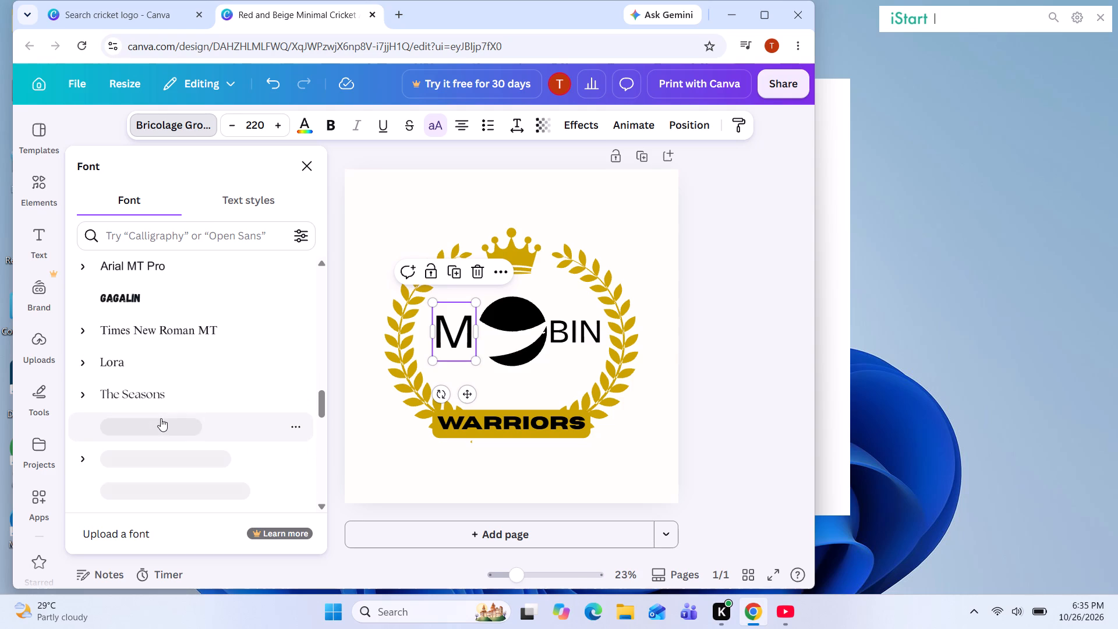
{"action": "scroll", "coordinate": [161, 418], "scroll_direction": "up", "scroll_amount": 2}
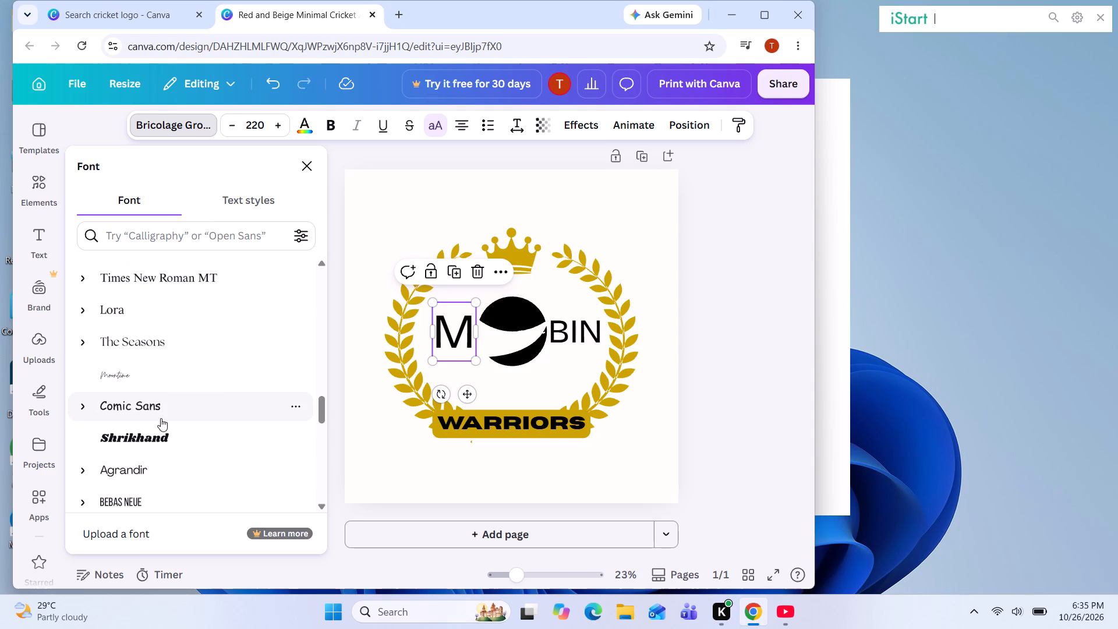
{"action": "scroll", "coordinate": [161, 418], "scroll_direction": "up", "scroll_amount": 1}
{"action": "left_click", "coordinate": [155, 439]}
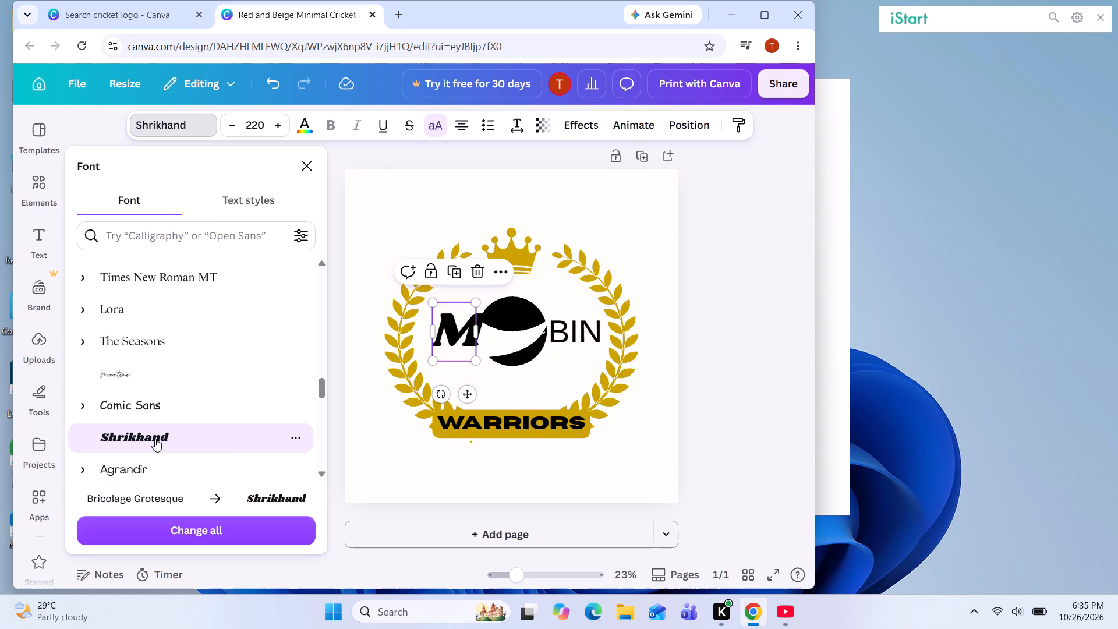
{"action": "left_click", "coordinate": [783, 375]}
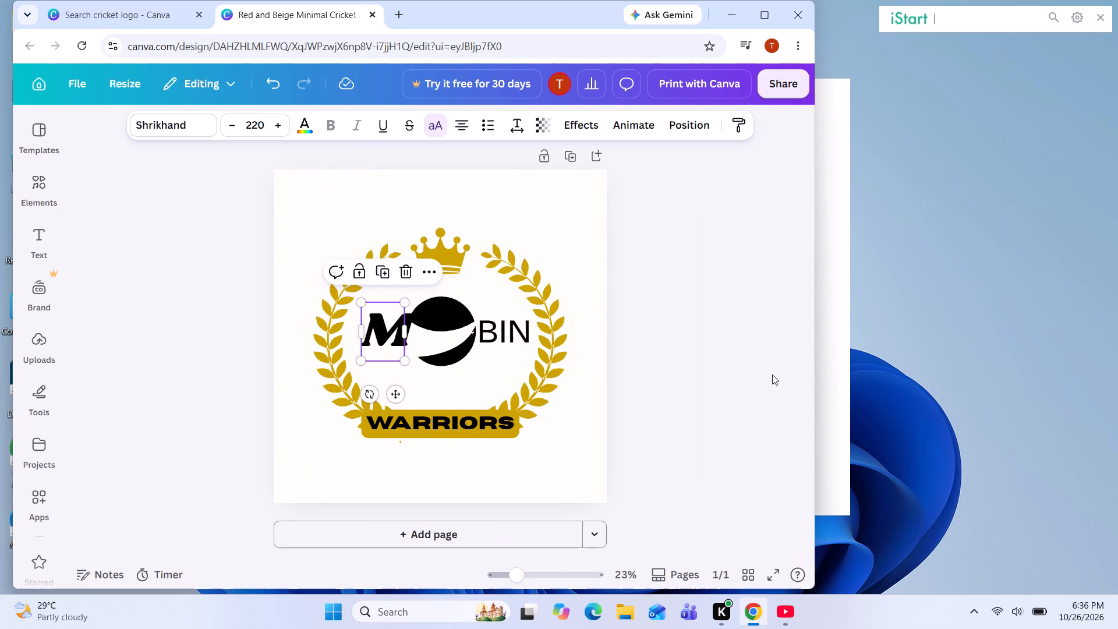
{"action": "left_click", "coordinate": [729, 367]}
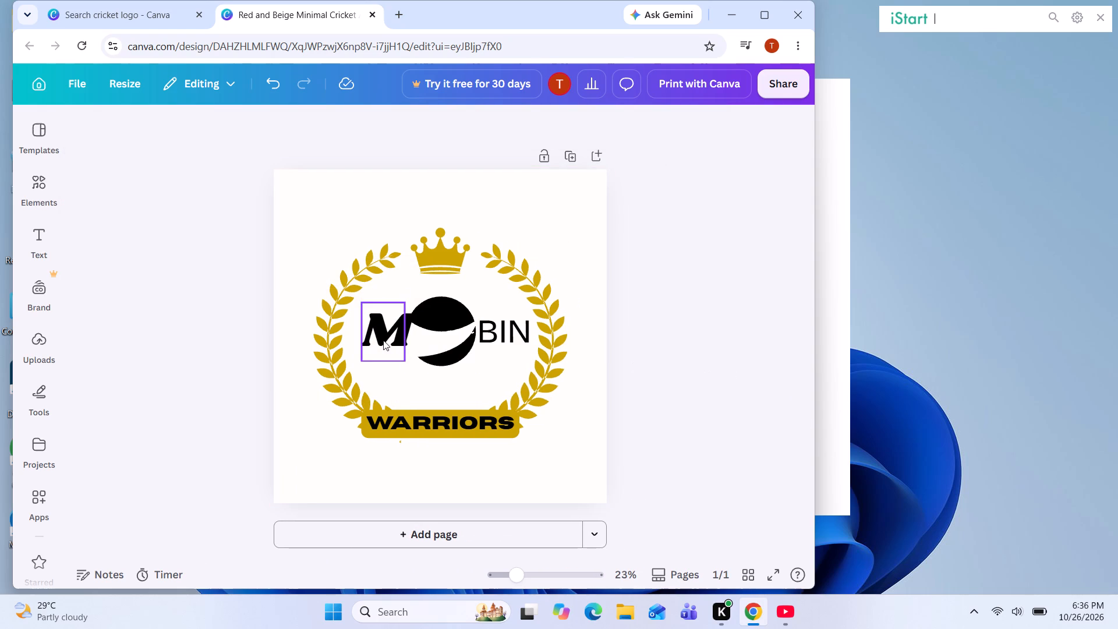
Move the letter M away from the cricket ball towards the laurel wreath, keeping it level with the BIN text.
{"action": "left_click_drag", "start_coordinate": [383, 340], "coordinate": [375, 341]}
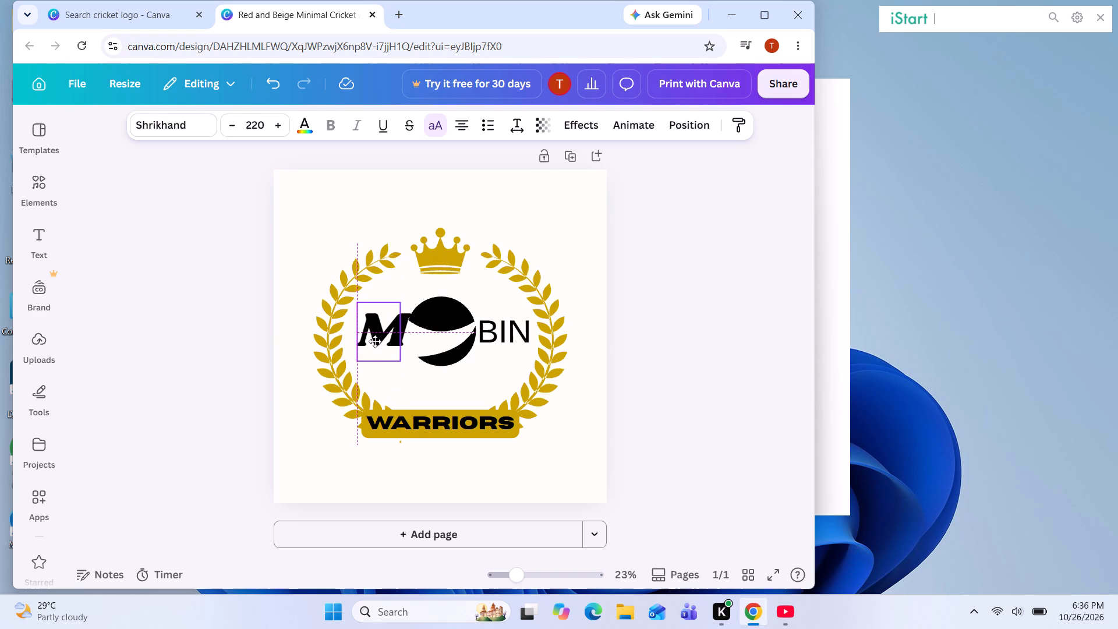
{"action": "left_click_drag", "start_coordinate": [375, 341], "coordinate": [377, 341]}
{"action": "left_click_drag", "start_coordinate": [377, 341], "coordinate": [305, 366]}
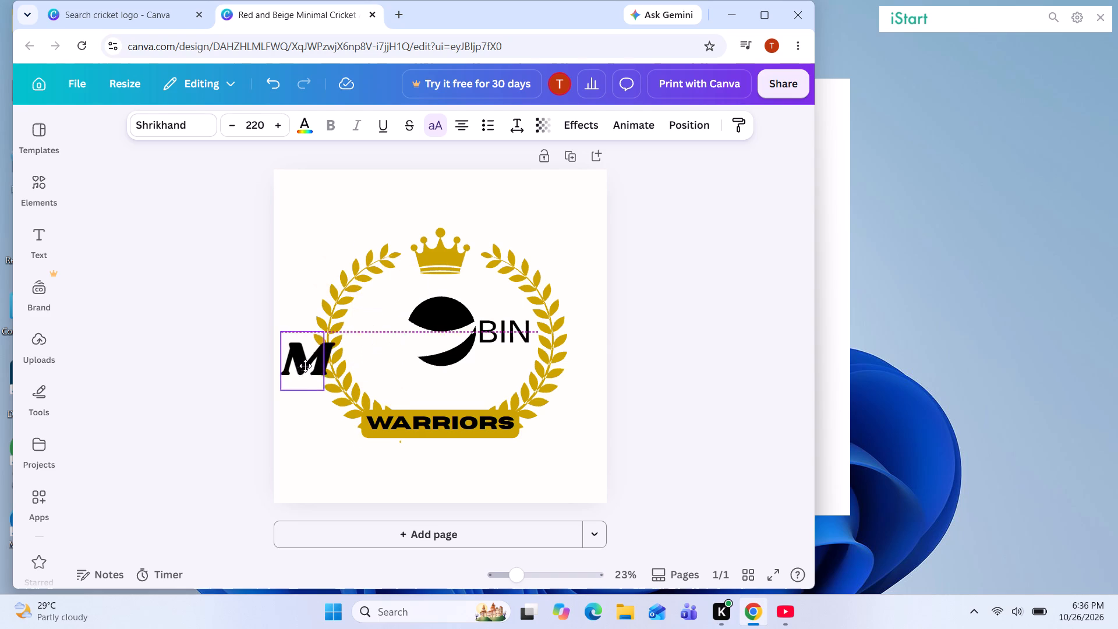
{"action": "left_click_drag", "start_coordinate": [305, 366], "coordinate": [357, 338]}
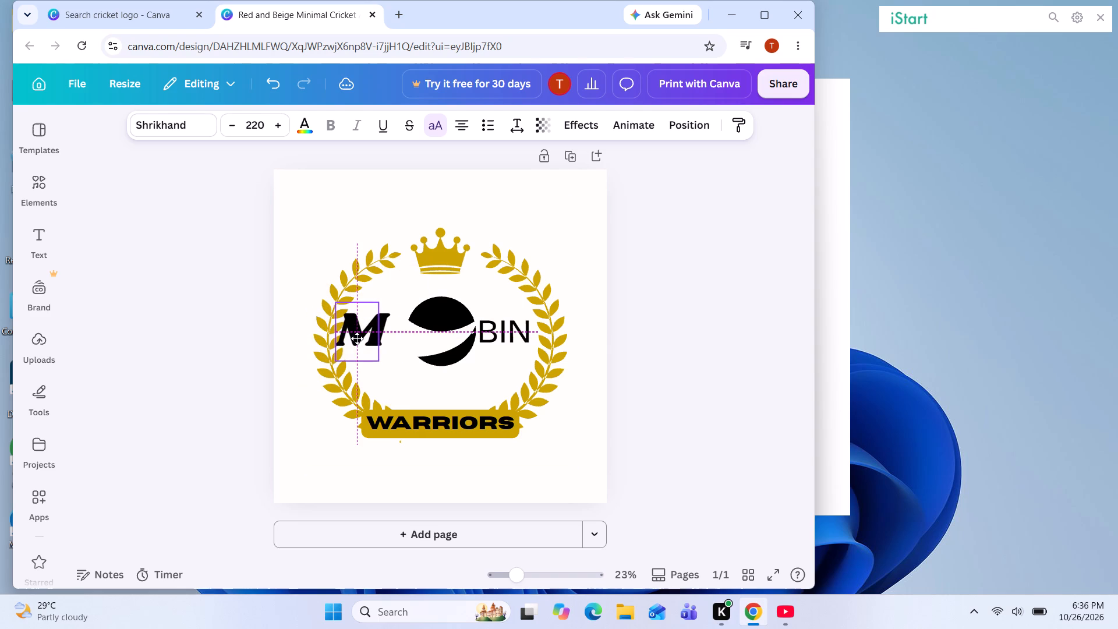
{"action": "left_click_drag", "start_coordinate": [357, 338], "coordinate": [367, 337]}
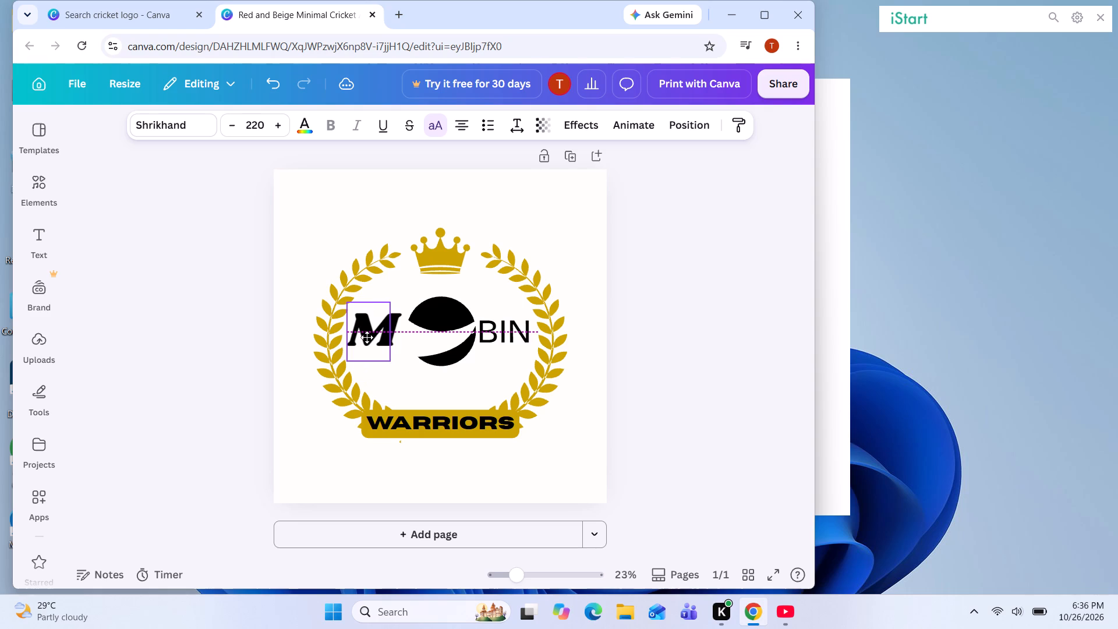
{"action": "left_click_drag", "start_coordinate": [367, 337], "coordinate": [369, 341]}
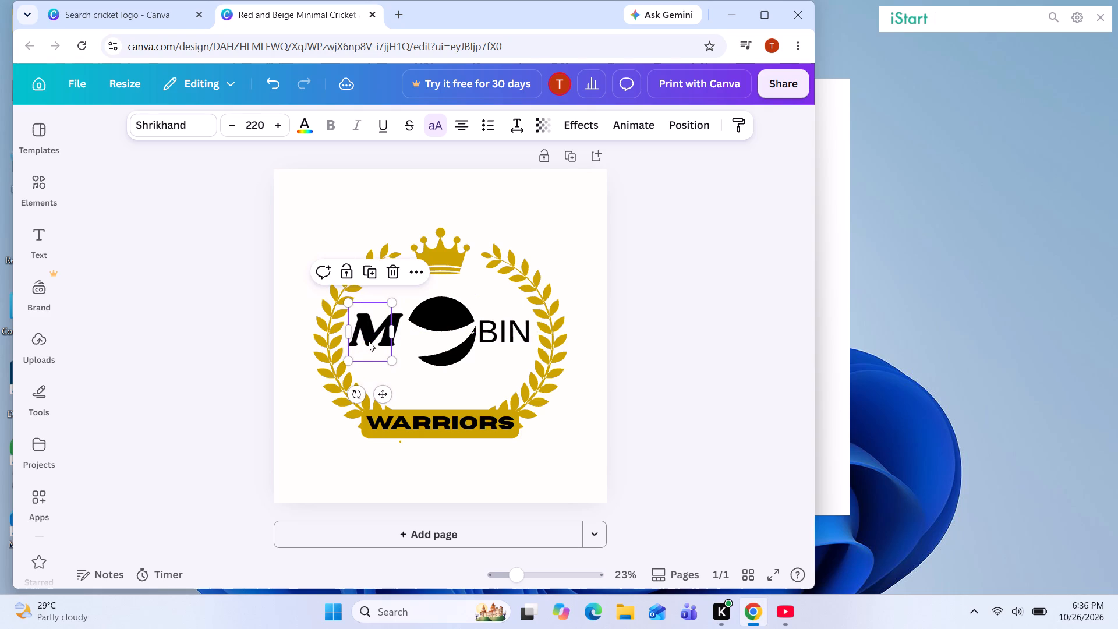
Increase the font size of the letter M to 248.
{"action": "triple_click", "coordinate": [276, 126]}
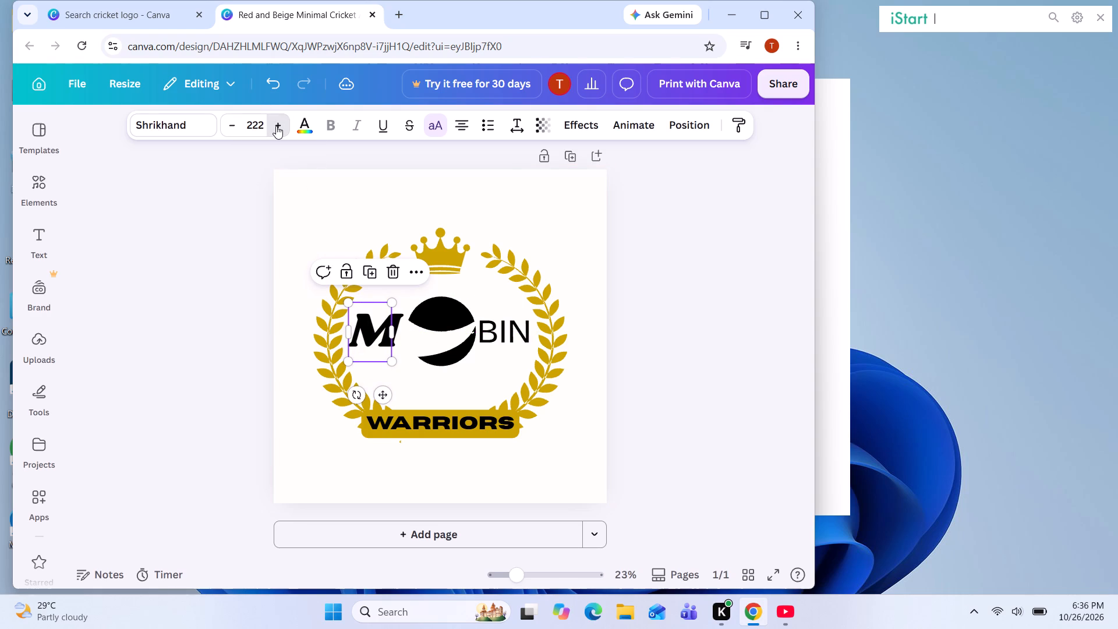
{"action": "triple_click", "coordinate": [276, 126]}
{"action": "triple_click", "coordinate": [276, 126]}
{"action": "triple_click", "coordinate": [276, 126]}
{"action": "triple_click", "coordinate": [276, 126]}
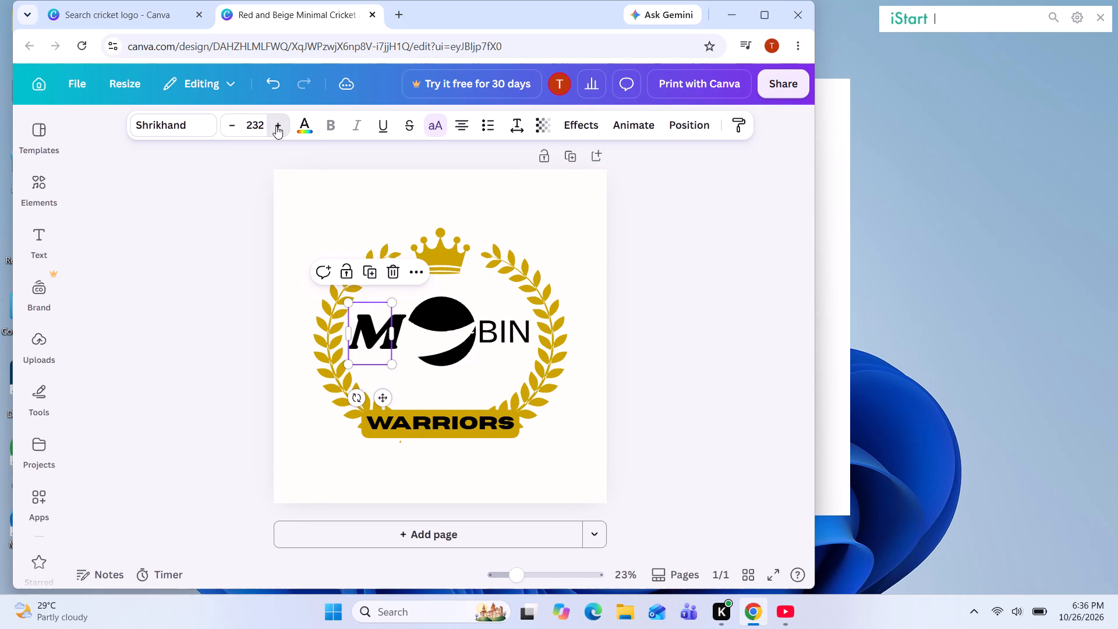
{"action": "triple_click", "coordinate": [276, 126]}
{"action": "triple_click", "coordinate": [276, 126]}
{"action": "triple_click", "coordinate": [276, 126]}
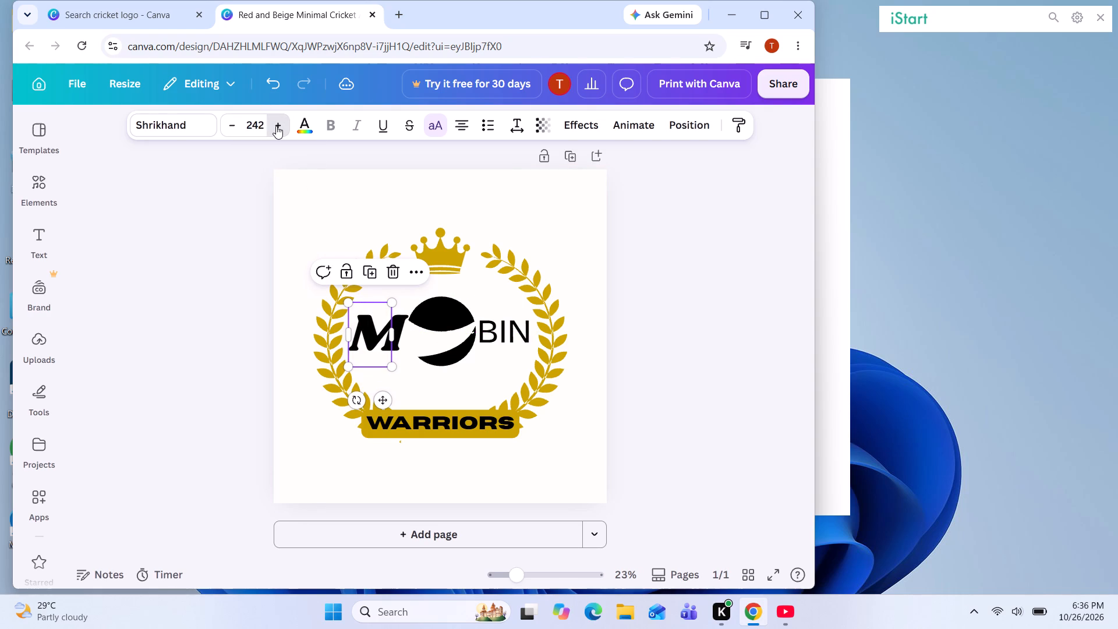
{"action": "triple_click", "coordinate": [276, 126]}
{"action": "left_click", "coordinate": [276, 126]}
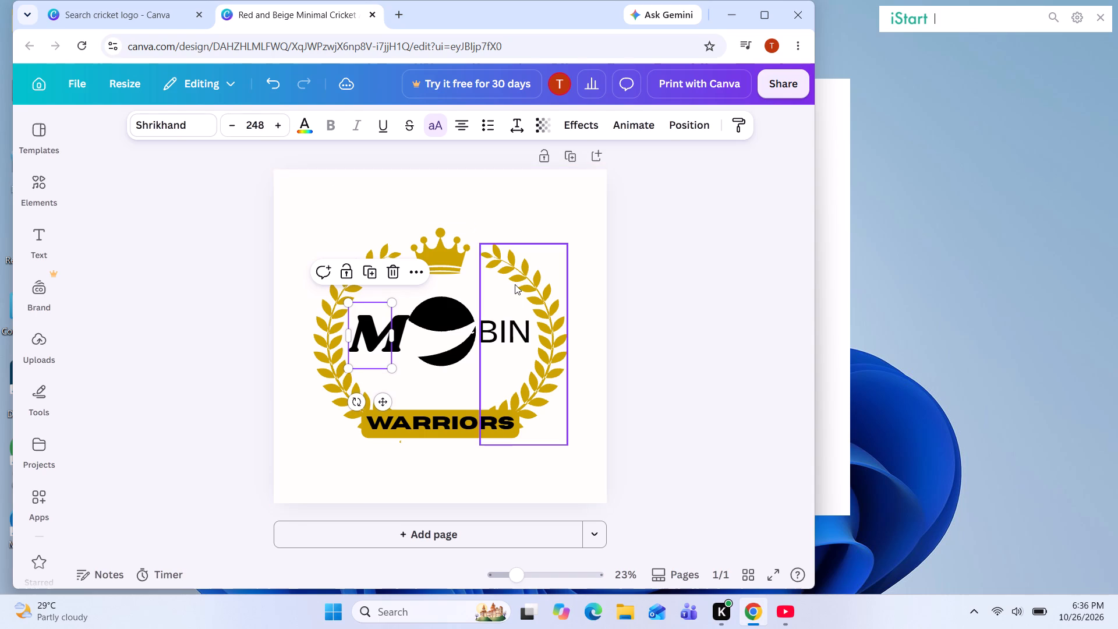
{"action": "left_click", "coordinate": [641, 300]}
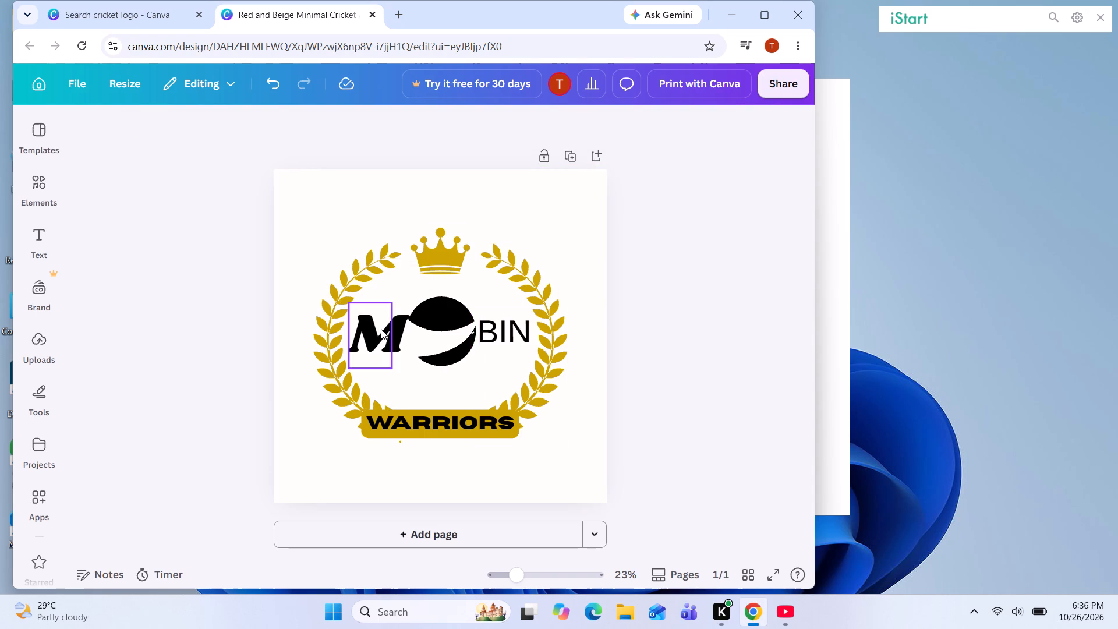
Increase the font size of the BIN text to 158.
{"action": "left_click", "coordinate": [518, 327]}
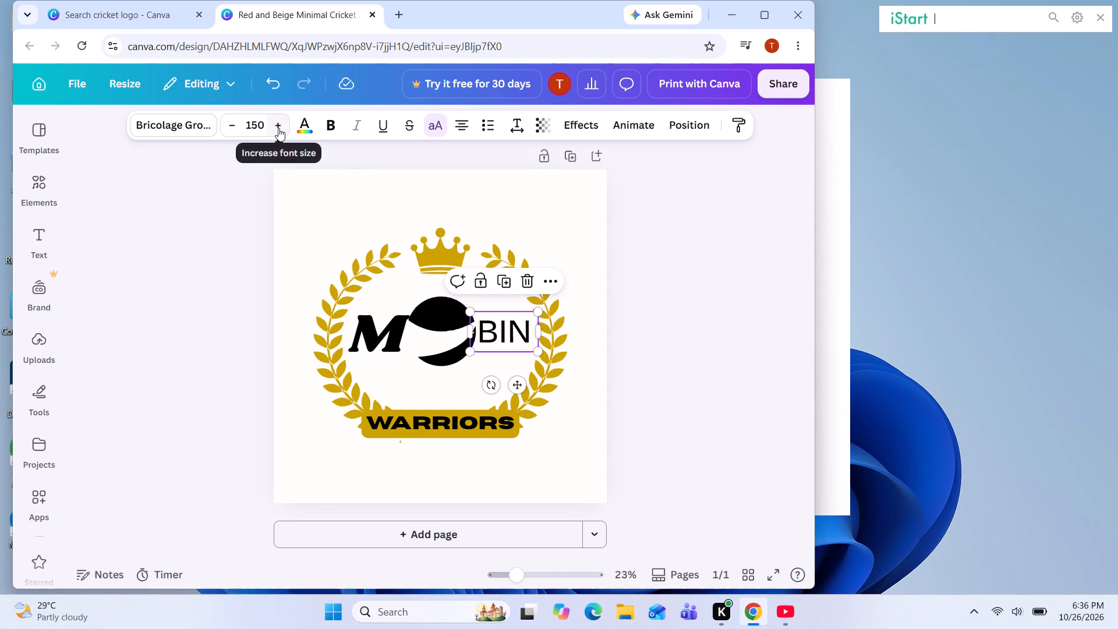
{"action": "left_click", "coordinate": [278, 128]}
{"action": "left_click", "coordinate": [278, 128]}
{"action": "triple_click", "coordinate": [278, 128]}
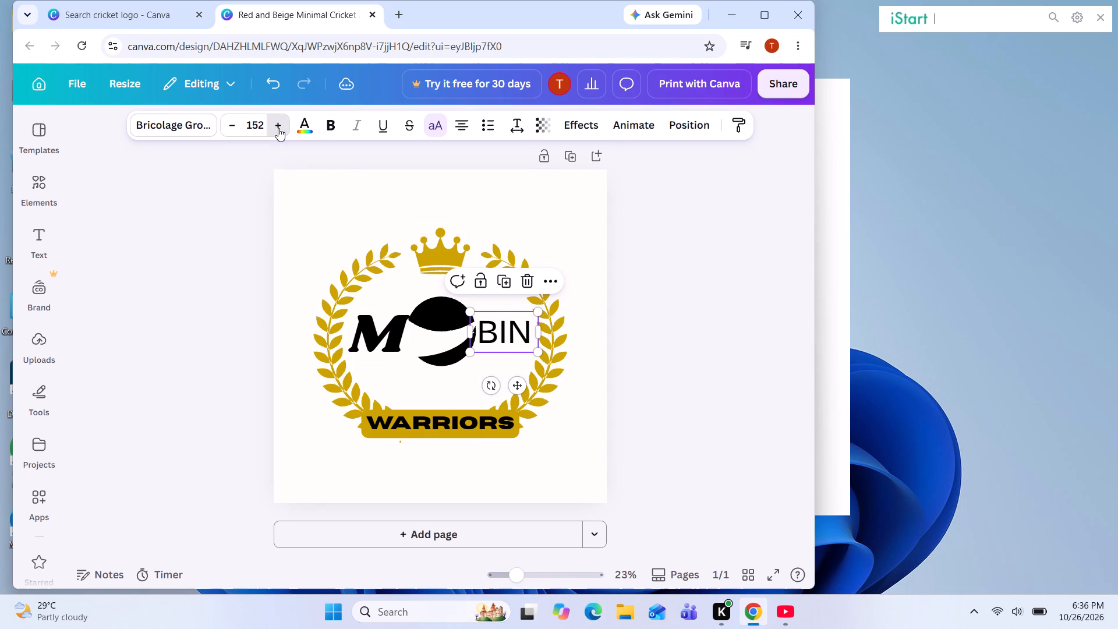
{"action": "left_click", "coordinate": [278, 128]}
{"action": "left_click", "coordinate": [278, 128]}
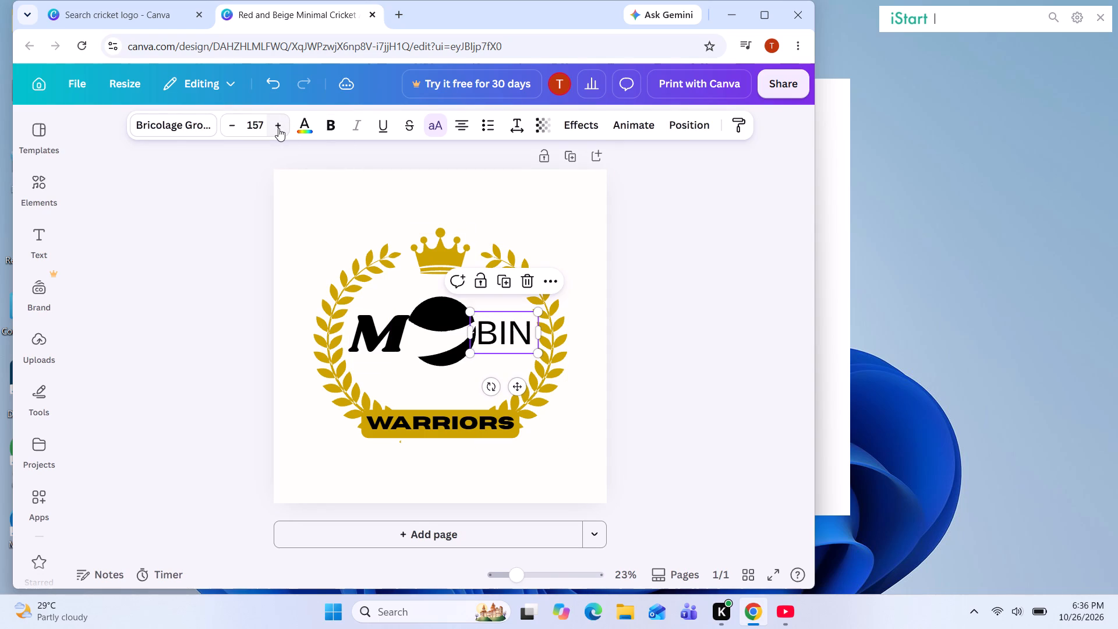
{"action": "left_click", "coordinate": [278, 128]}
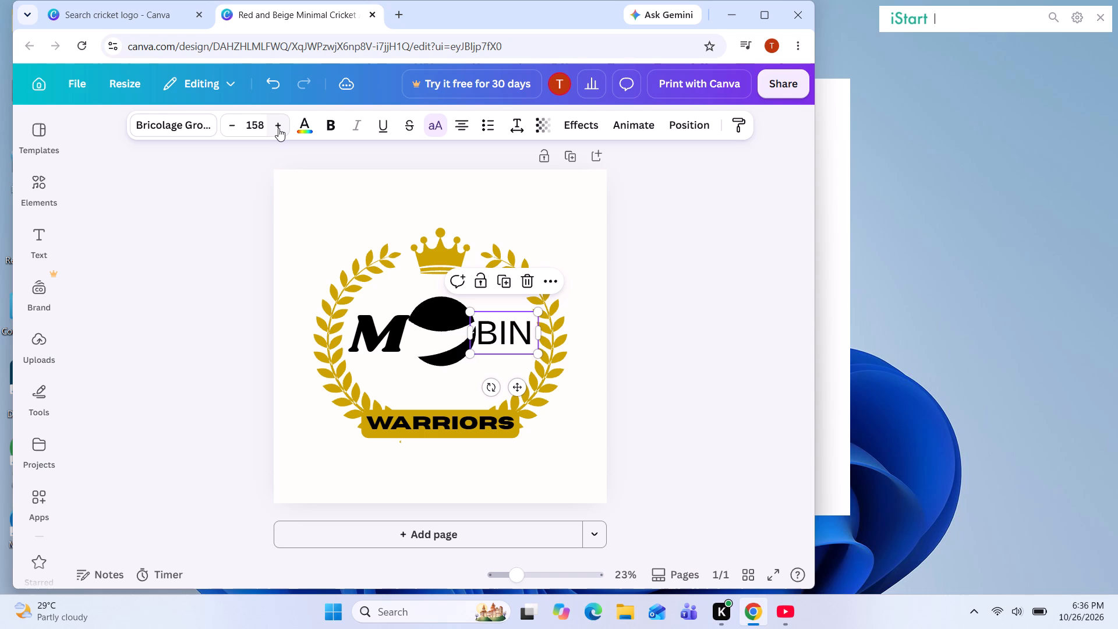
Change the font of the BIN text to Shrikhand to match the letter M.
{"action": "left_click", "coordinate": [202, 119]}
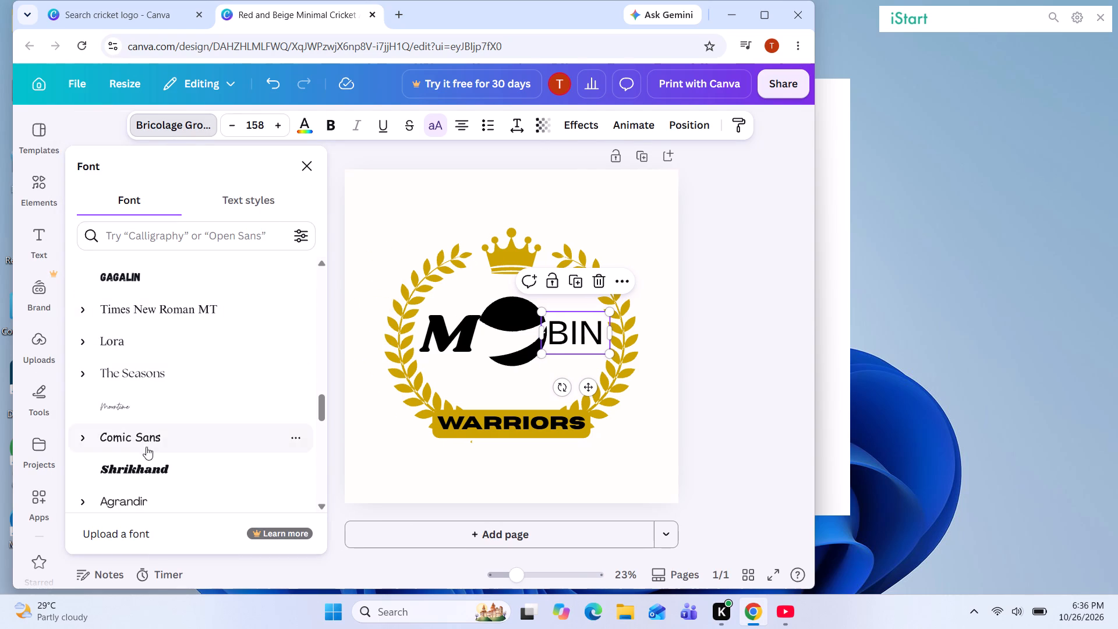
{"action": "left_click", "coordinate": [146, 462]}
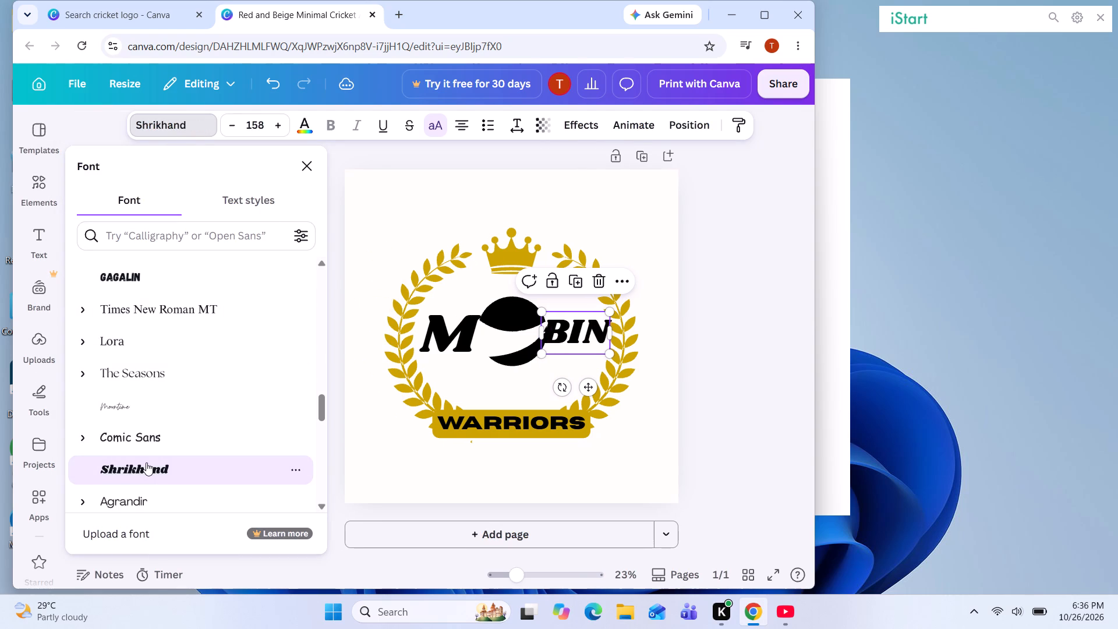
{"action": "left_click", "coordinate": [714, 294]}
{"action": "left_click", "coordinate": [714, 294]}
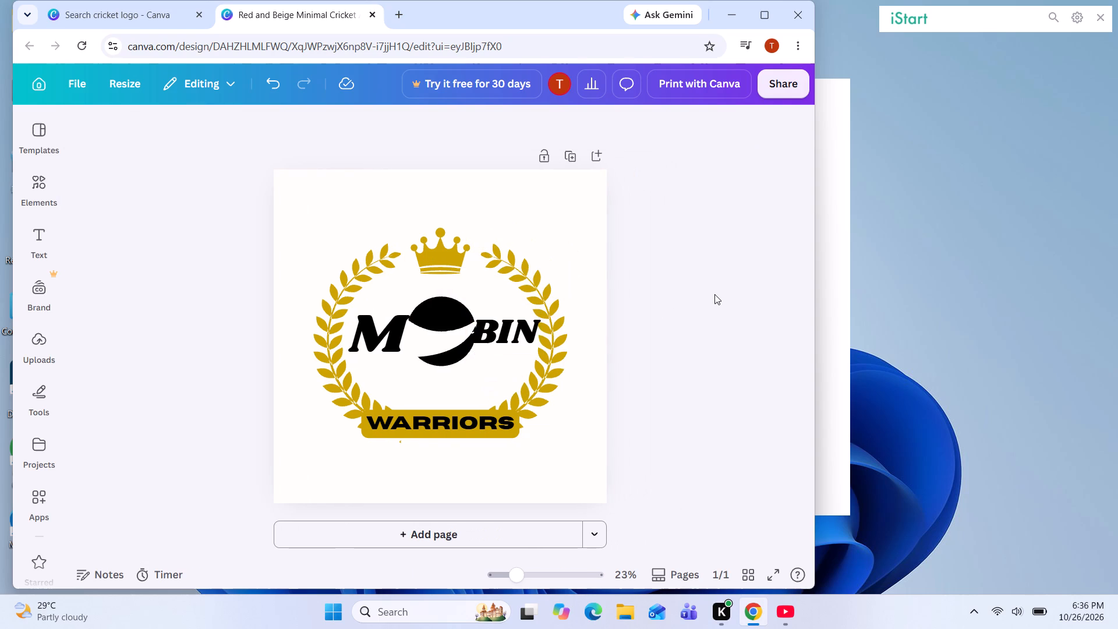
Shift the letter M slightly further from the cricket ball and up, centring it vertically on the ball.
{"action": "left_click", "coordinate": [388, 334]}
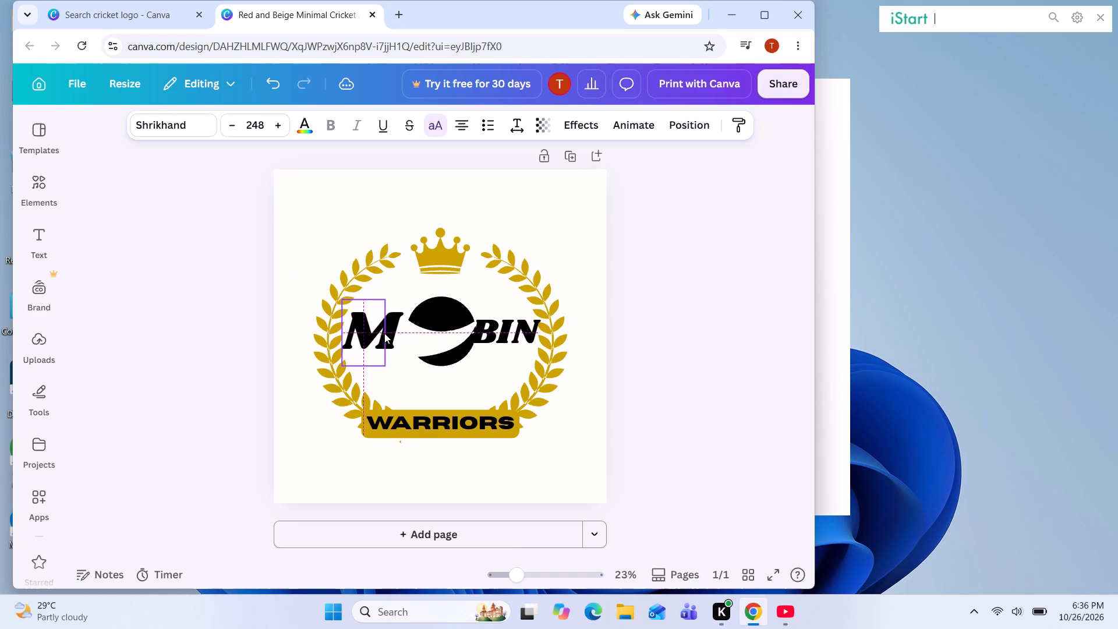
{"action": "left_click", "coordinate": [640, 289]}
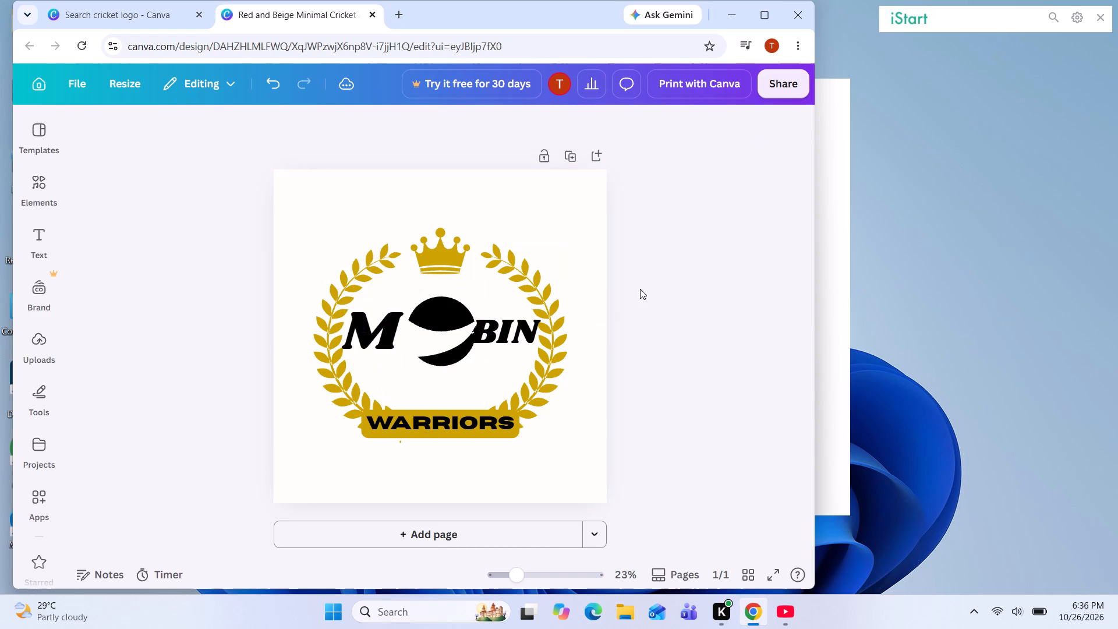
Nudge the cricket ball slightly towards the letter M to close the gap between them.
{"action": "left_click", "coordinate": [443, 335]}
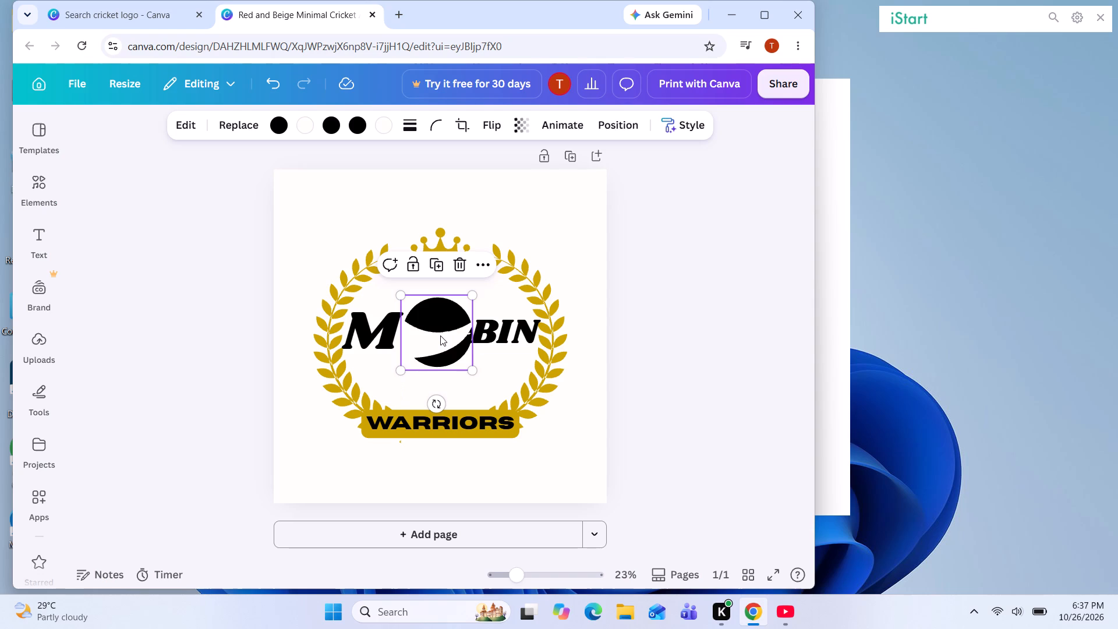
{"action": "left_click", "coordinate": [648, 266]}
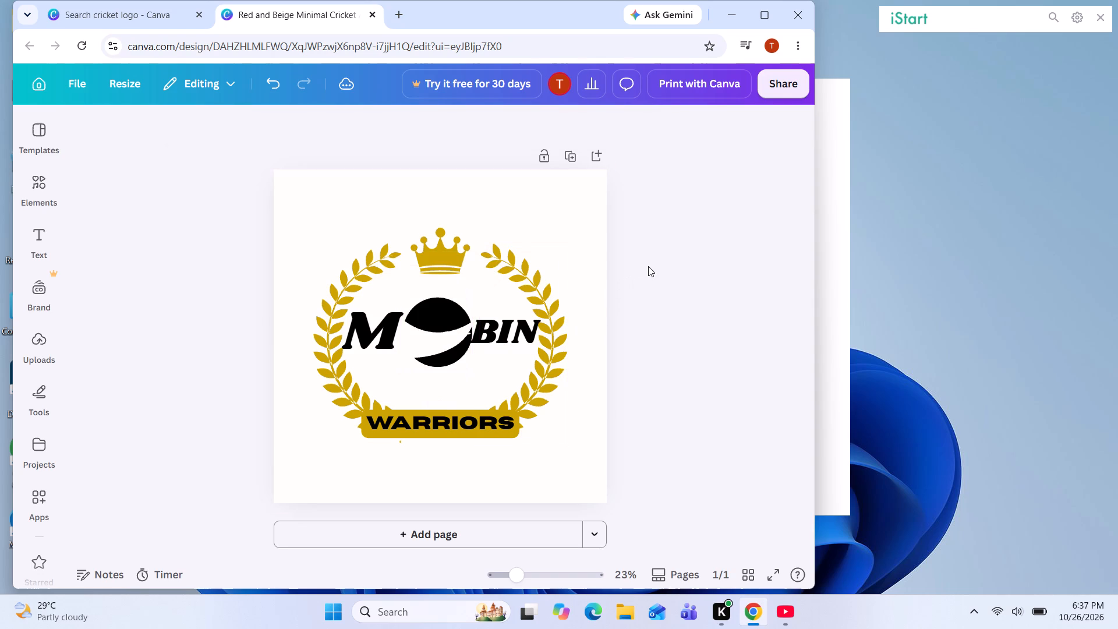
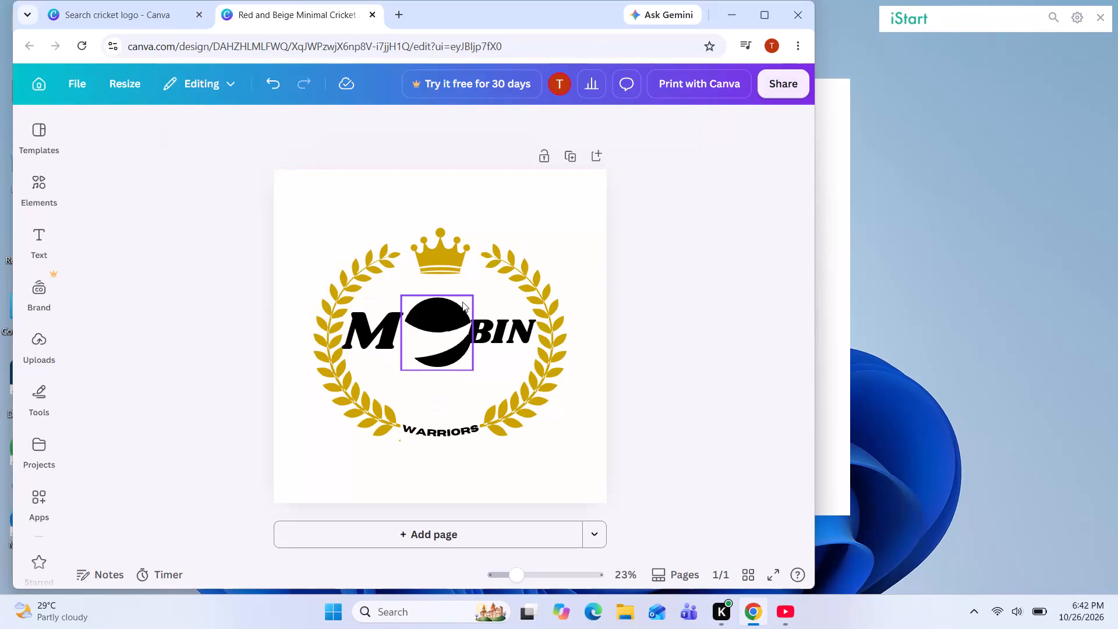
Shift the cricket ball slightly closer to the letter M.
{"action": "left_click", "coordinate": [461, 303]}
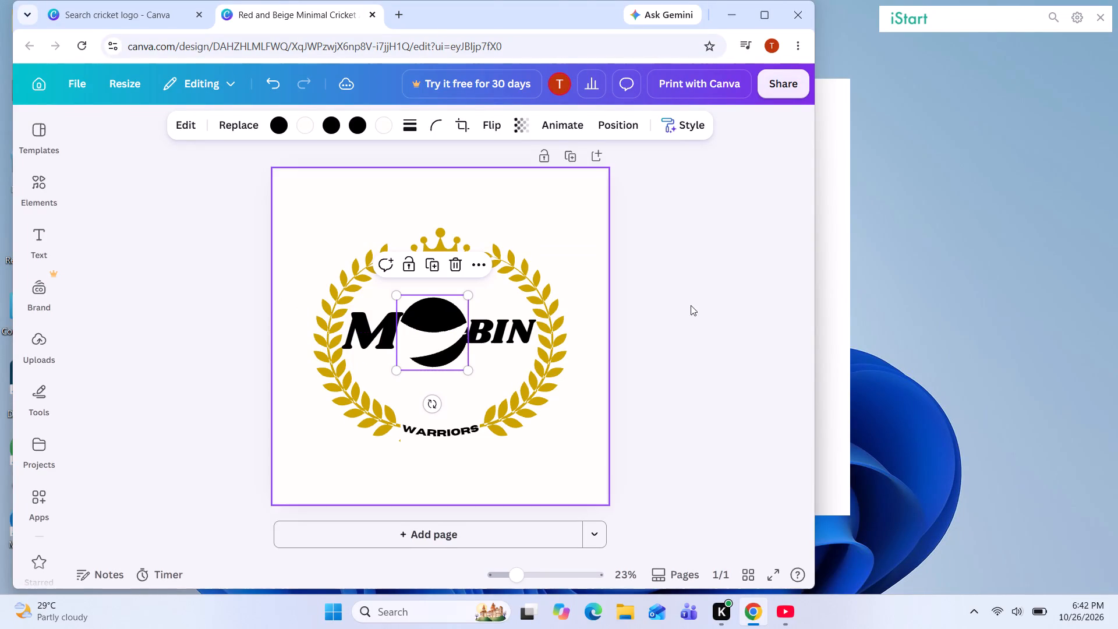
{"action": "left_click", "coordinate": [686, 279]}
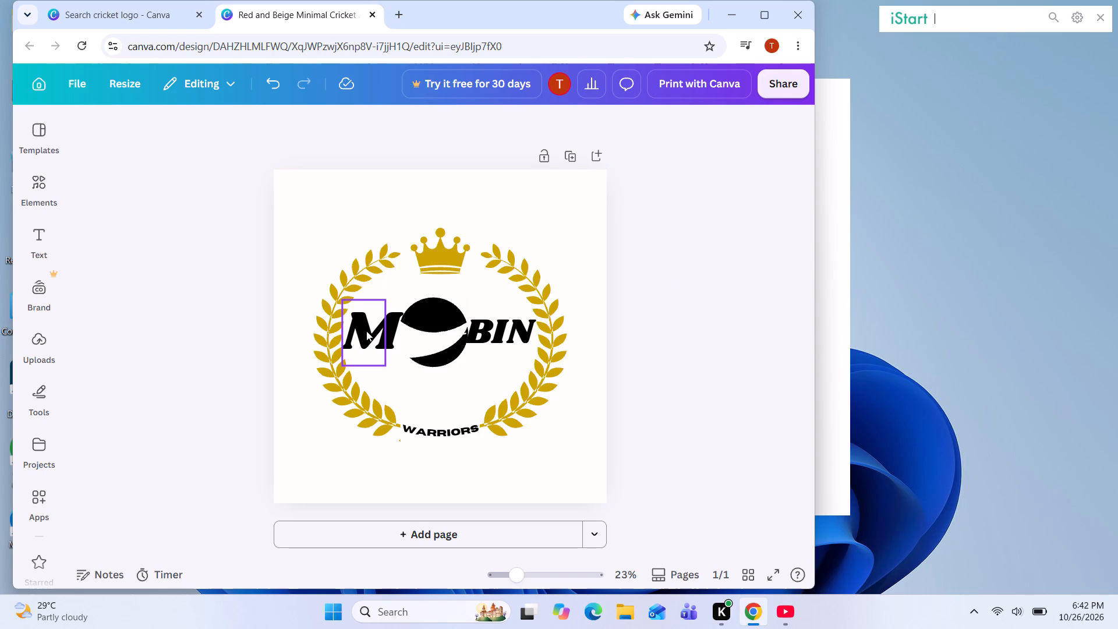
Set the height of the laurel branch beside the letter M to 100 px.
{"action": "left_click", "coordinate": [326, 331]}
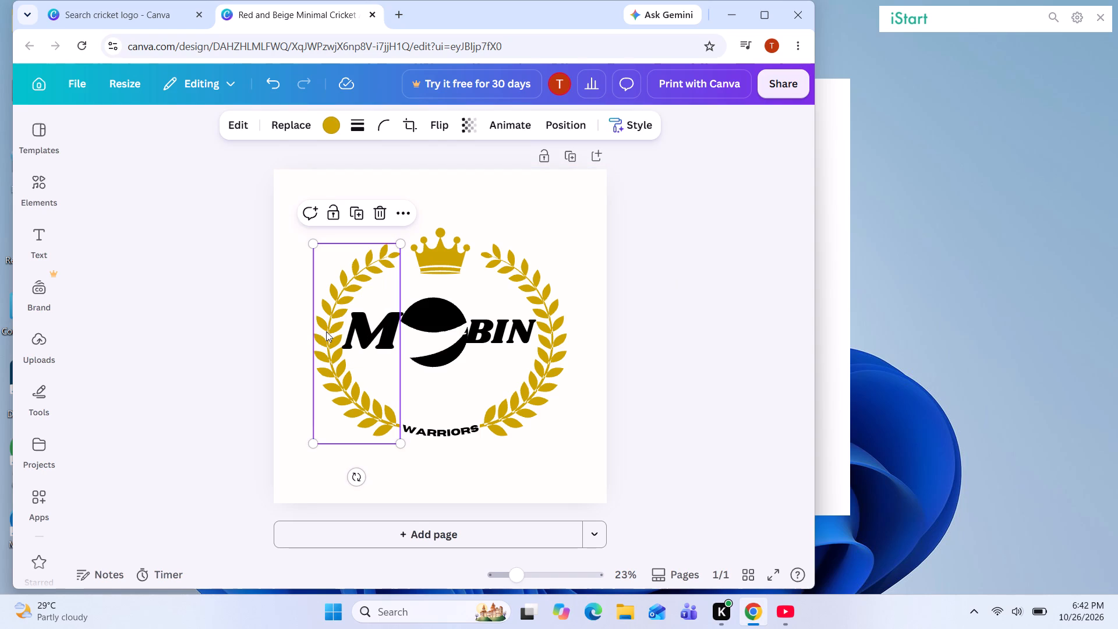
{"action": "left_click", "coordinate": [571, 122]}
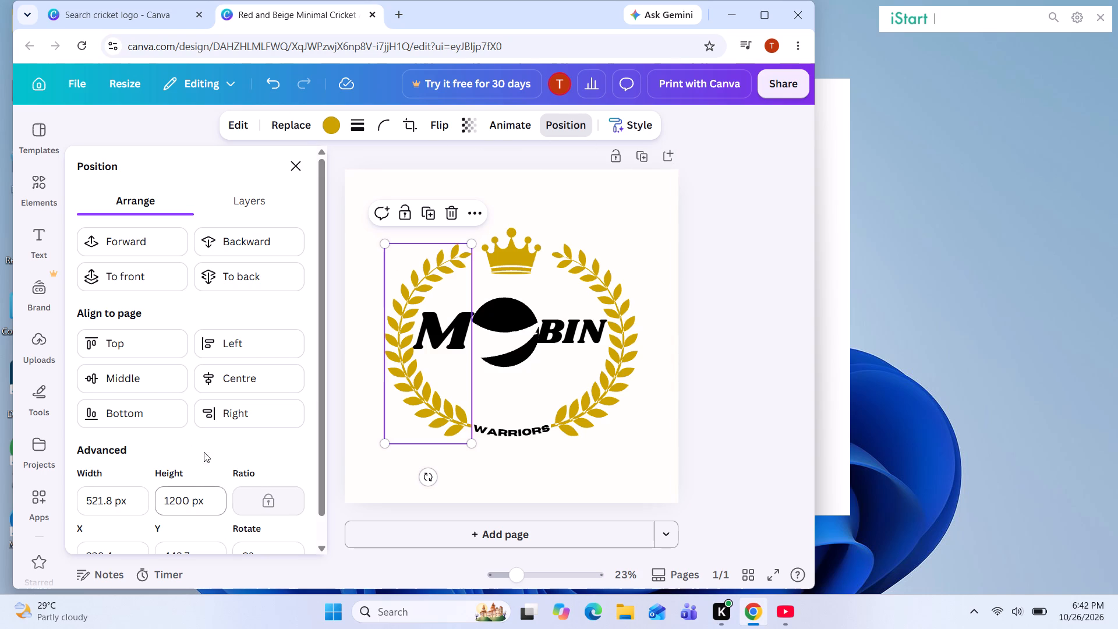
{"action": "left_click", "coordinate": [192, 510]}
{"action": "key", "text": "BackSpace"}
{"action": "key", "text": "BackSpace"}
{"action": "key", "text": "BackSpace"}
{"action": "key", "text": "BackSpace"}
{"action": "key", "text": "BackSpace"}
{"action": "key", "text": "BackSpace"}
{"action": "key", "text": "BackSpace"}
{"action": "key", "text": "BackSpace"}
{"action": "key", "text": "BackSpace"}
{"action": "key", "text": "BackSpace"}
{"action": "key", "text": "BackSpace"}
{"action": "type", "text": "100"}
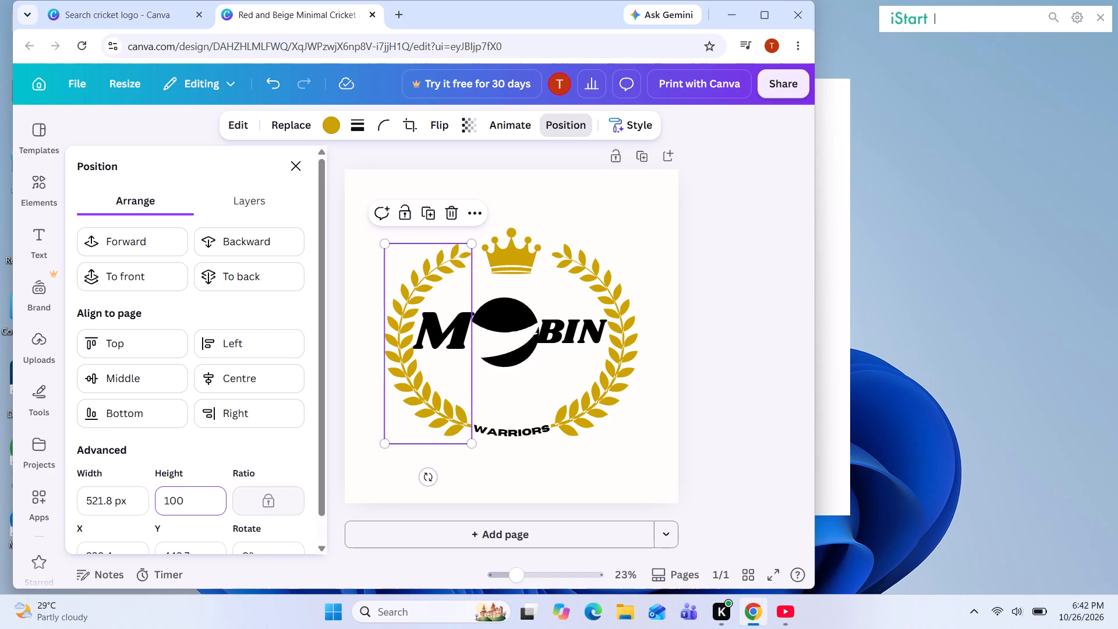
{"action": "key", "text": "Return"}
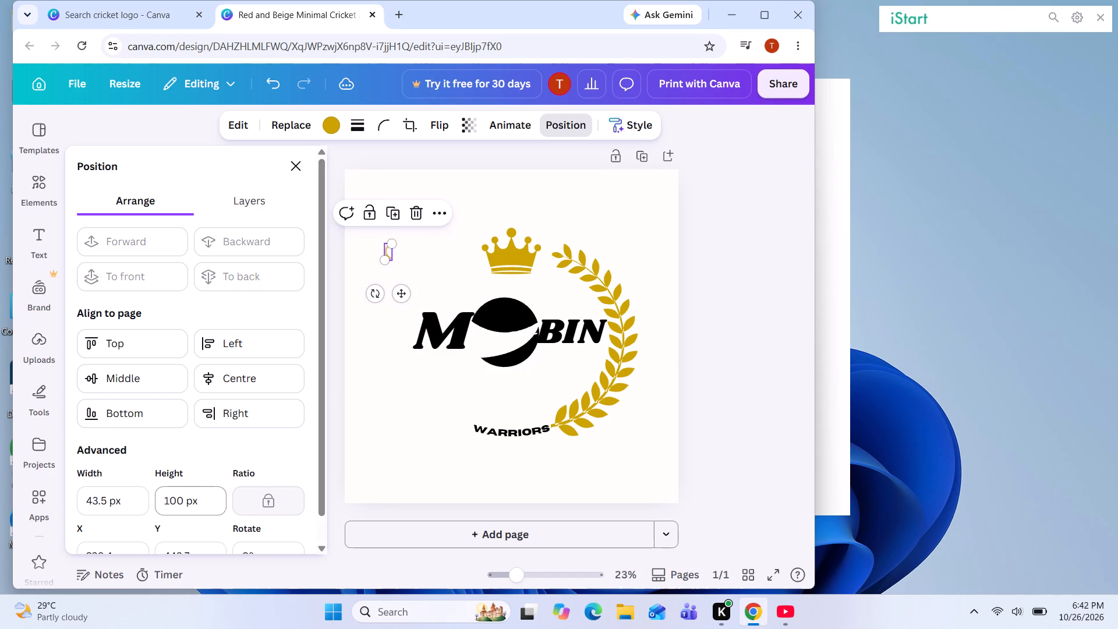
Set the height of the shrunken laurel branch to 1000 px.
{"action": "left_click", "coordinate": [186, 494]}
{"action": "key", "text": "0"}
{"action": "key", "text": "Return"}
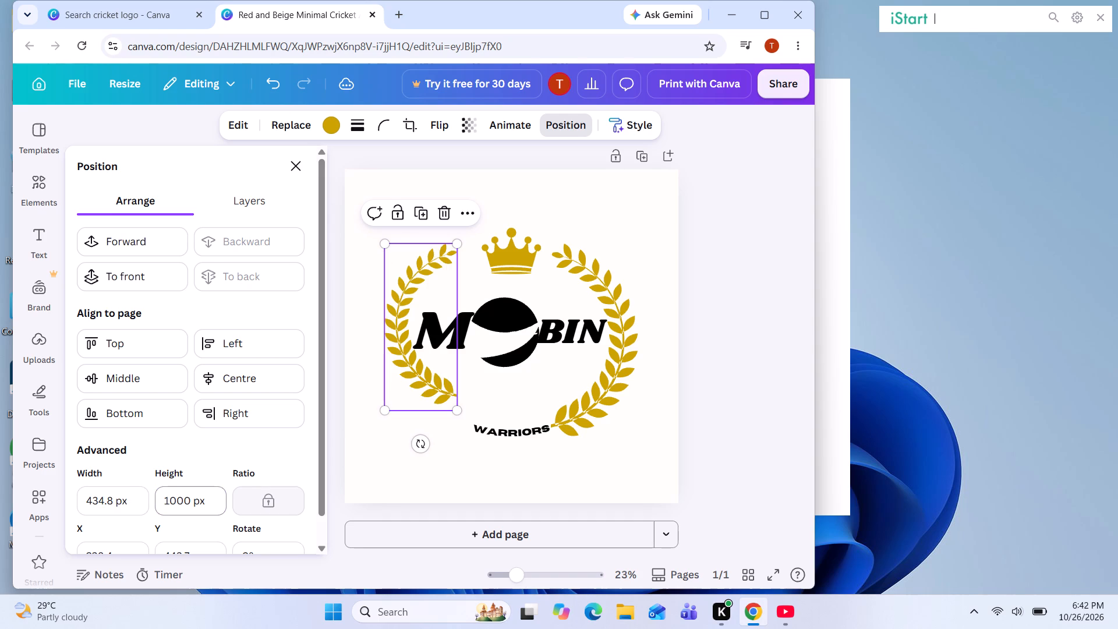
Delete the laurel branch beside the letter M.
{"action": "key", "text": "BackSpace"}
{"action": "key", "text": "BackSpace"}
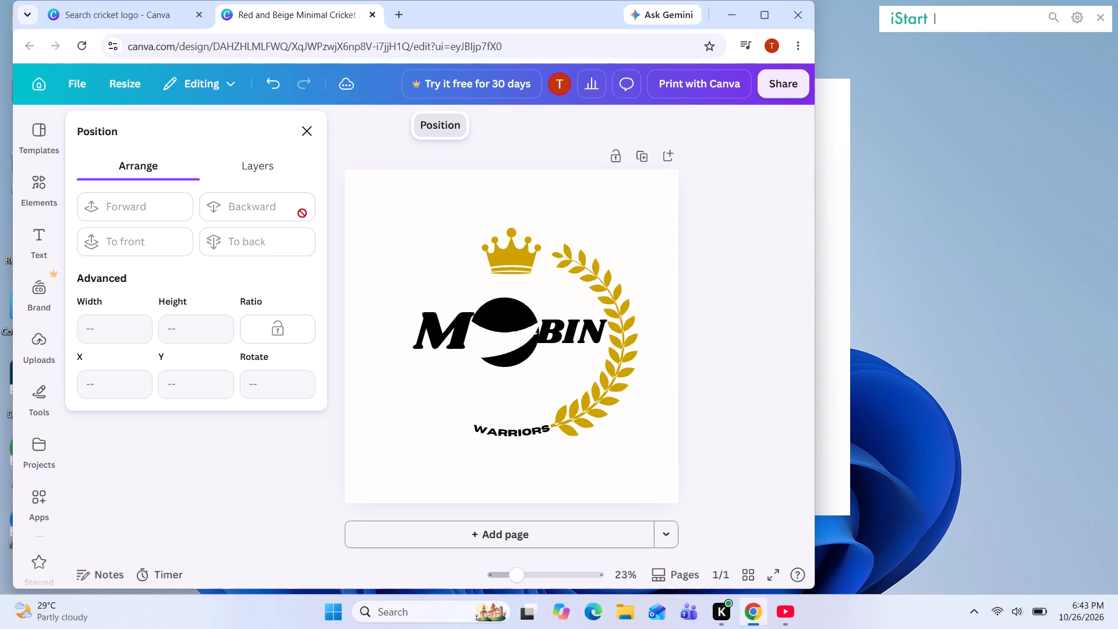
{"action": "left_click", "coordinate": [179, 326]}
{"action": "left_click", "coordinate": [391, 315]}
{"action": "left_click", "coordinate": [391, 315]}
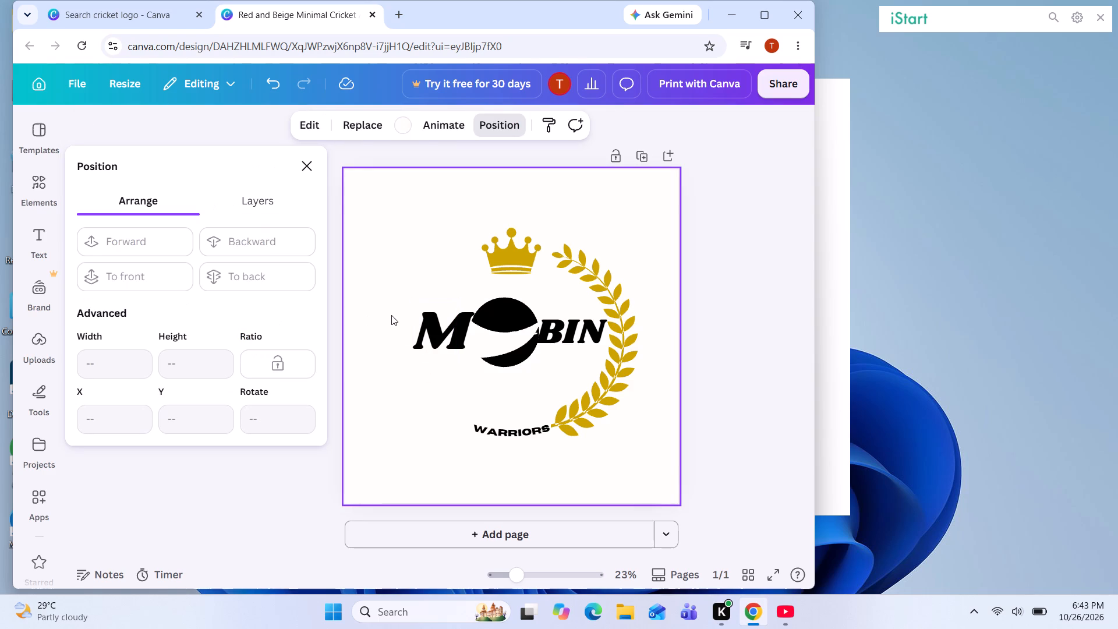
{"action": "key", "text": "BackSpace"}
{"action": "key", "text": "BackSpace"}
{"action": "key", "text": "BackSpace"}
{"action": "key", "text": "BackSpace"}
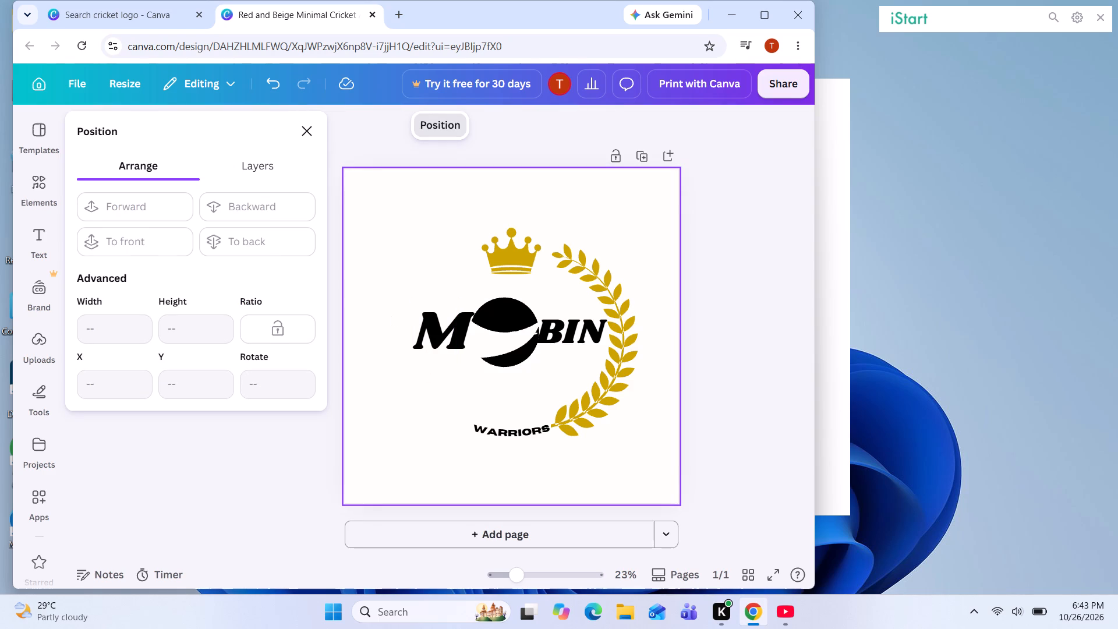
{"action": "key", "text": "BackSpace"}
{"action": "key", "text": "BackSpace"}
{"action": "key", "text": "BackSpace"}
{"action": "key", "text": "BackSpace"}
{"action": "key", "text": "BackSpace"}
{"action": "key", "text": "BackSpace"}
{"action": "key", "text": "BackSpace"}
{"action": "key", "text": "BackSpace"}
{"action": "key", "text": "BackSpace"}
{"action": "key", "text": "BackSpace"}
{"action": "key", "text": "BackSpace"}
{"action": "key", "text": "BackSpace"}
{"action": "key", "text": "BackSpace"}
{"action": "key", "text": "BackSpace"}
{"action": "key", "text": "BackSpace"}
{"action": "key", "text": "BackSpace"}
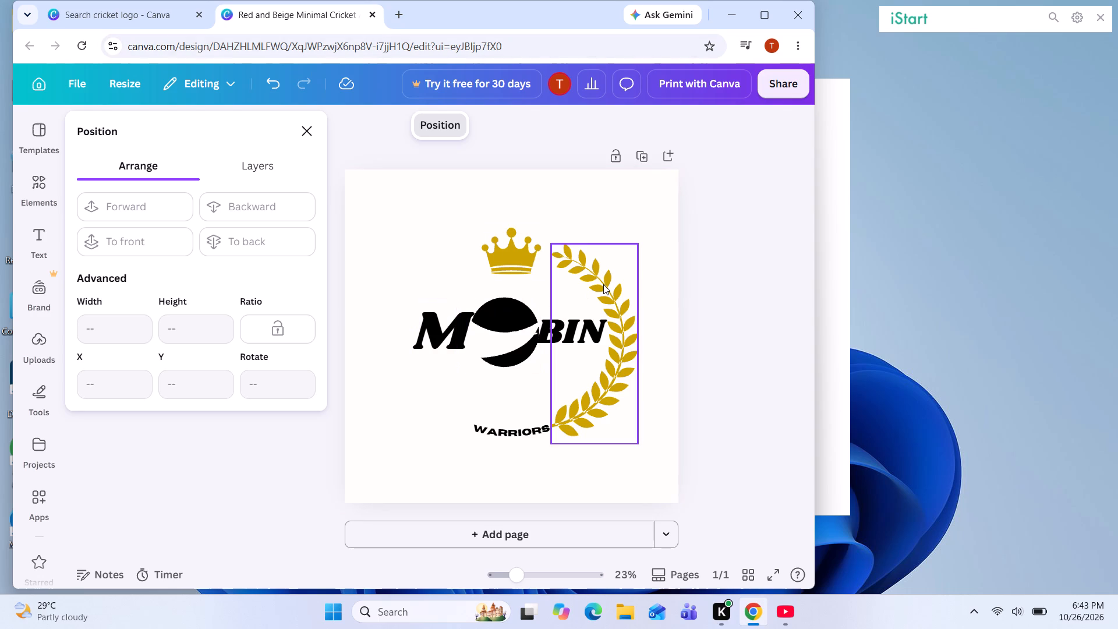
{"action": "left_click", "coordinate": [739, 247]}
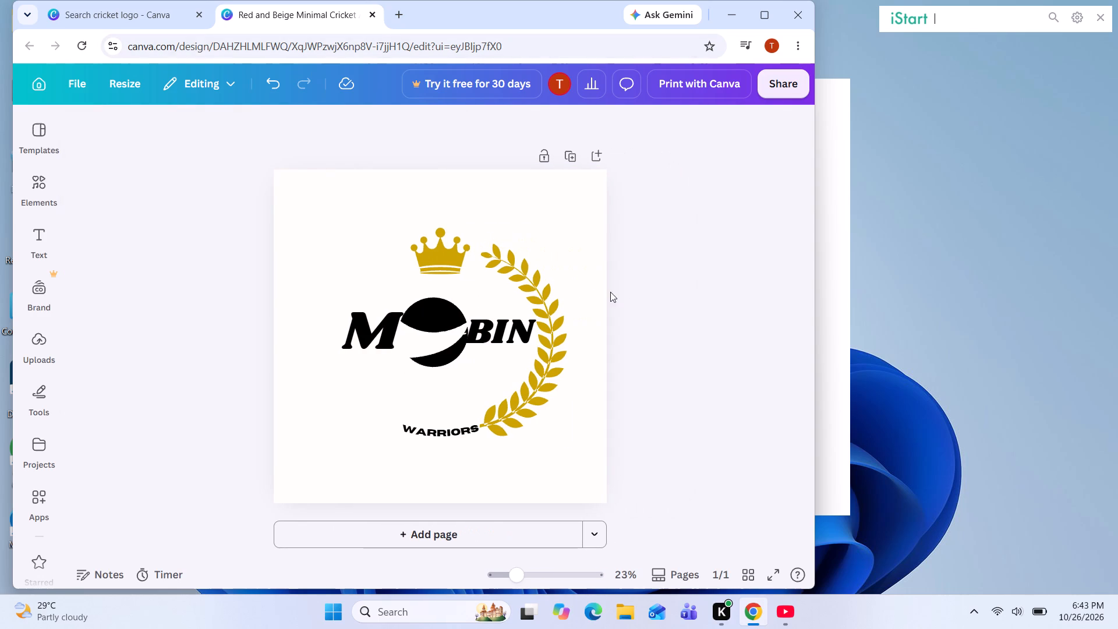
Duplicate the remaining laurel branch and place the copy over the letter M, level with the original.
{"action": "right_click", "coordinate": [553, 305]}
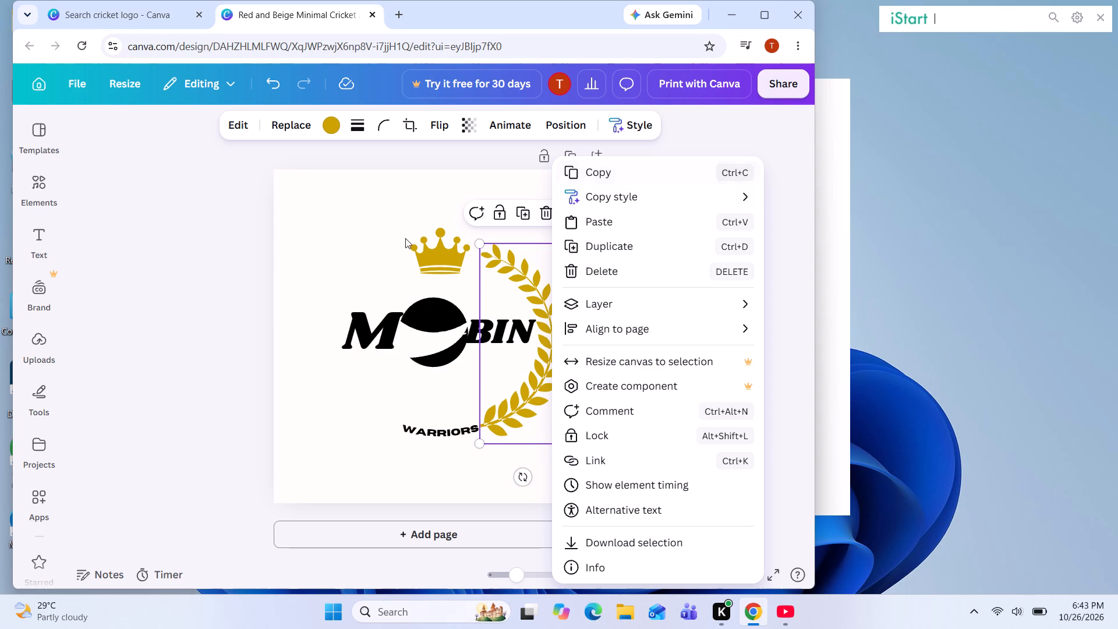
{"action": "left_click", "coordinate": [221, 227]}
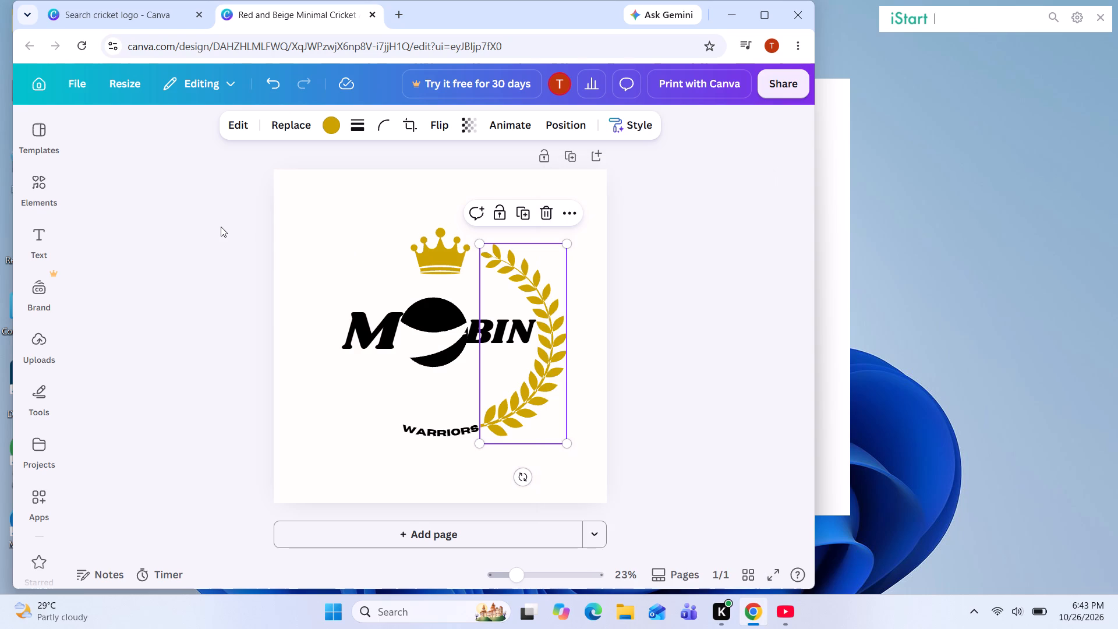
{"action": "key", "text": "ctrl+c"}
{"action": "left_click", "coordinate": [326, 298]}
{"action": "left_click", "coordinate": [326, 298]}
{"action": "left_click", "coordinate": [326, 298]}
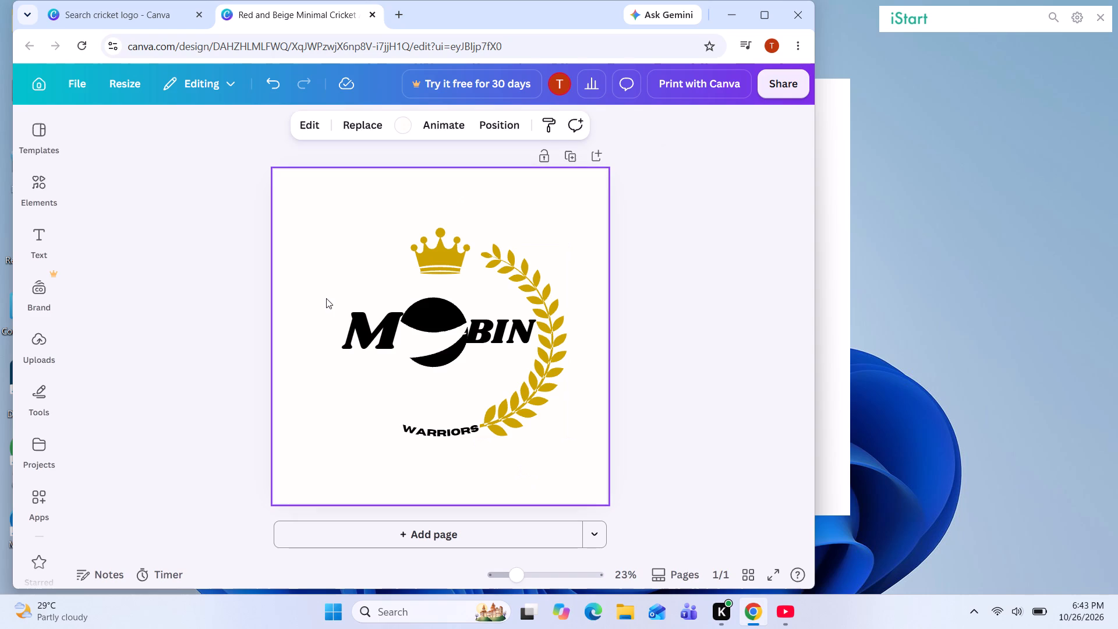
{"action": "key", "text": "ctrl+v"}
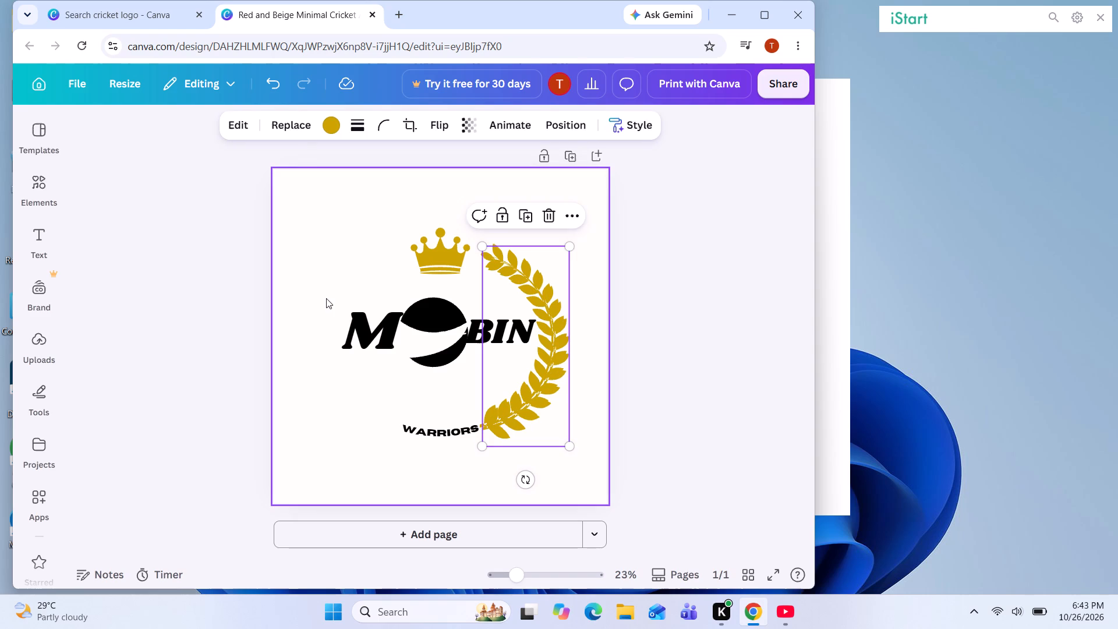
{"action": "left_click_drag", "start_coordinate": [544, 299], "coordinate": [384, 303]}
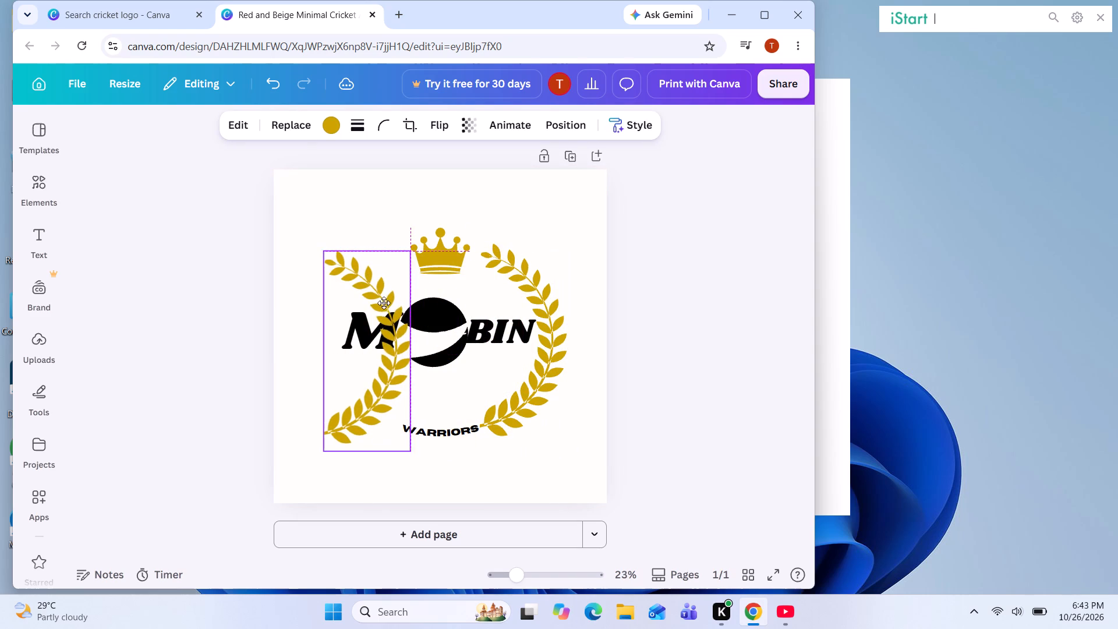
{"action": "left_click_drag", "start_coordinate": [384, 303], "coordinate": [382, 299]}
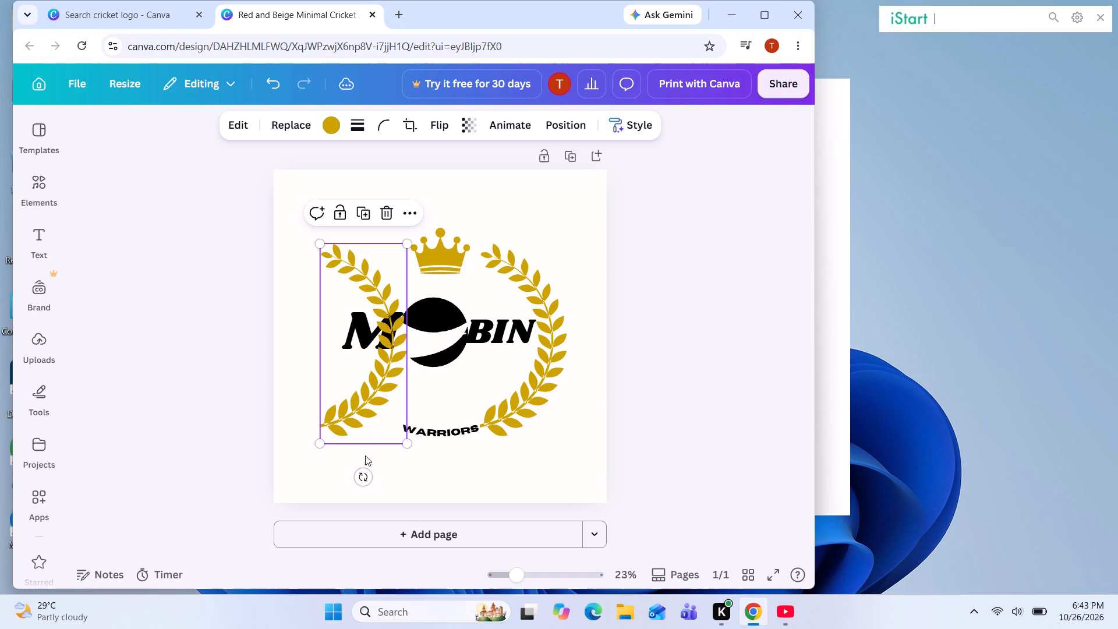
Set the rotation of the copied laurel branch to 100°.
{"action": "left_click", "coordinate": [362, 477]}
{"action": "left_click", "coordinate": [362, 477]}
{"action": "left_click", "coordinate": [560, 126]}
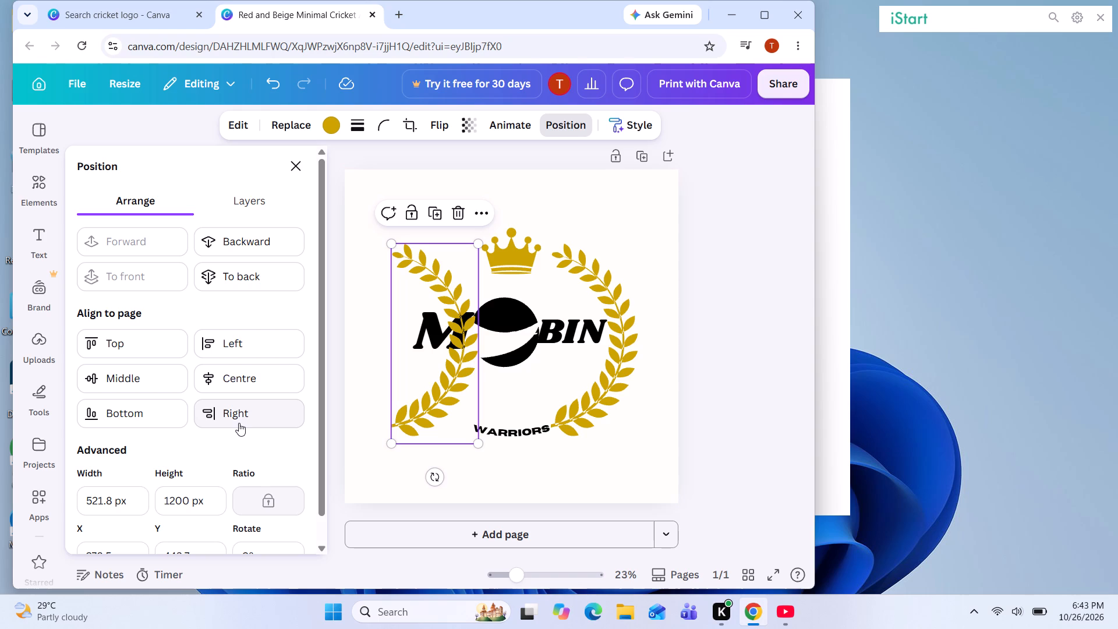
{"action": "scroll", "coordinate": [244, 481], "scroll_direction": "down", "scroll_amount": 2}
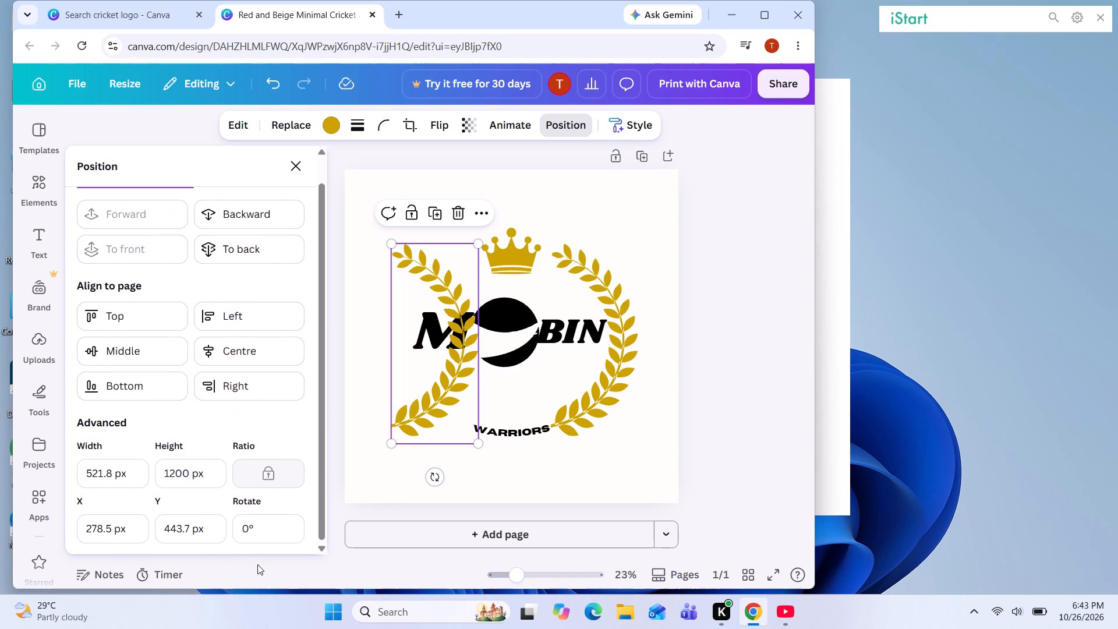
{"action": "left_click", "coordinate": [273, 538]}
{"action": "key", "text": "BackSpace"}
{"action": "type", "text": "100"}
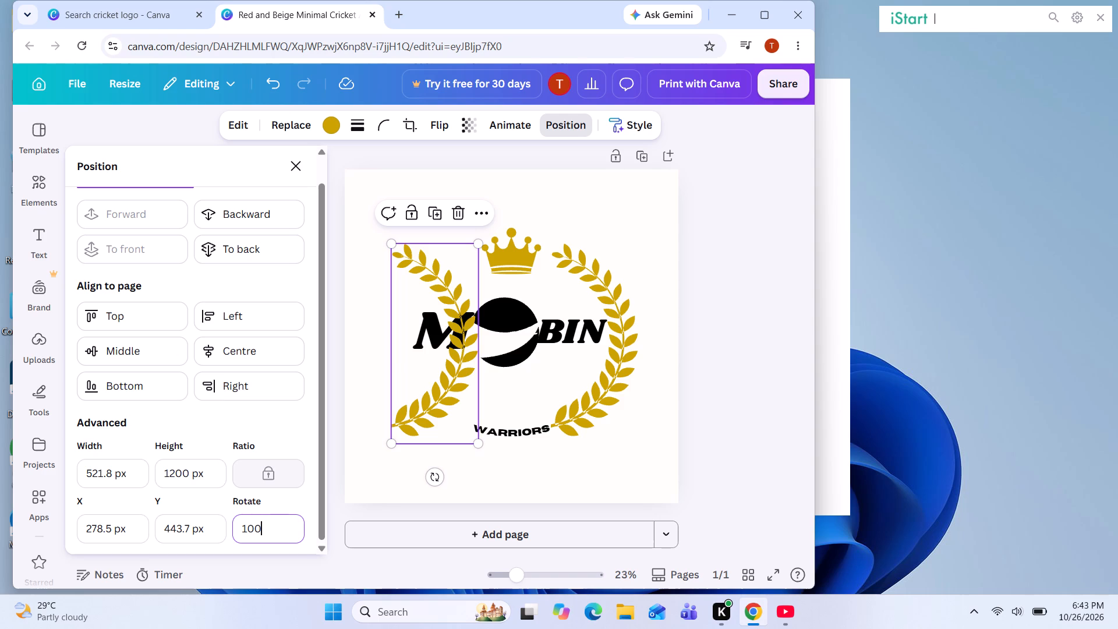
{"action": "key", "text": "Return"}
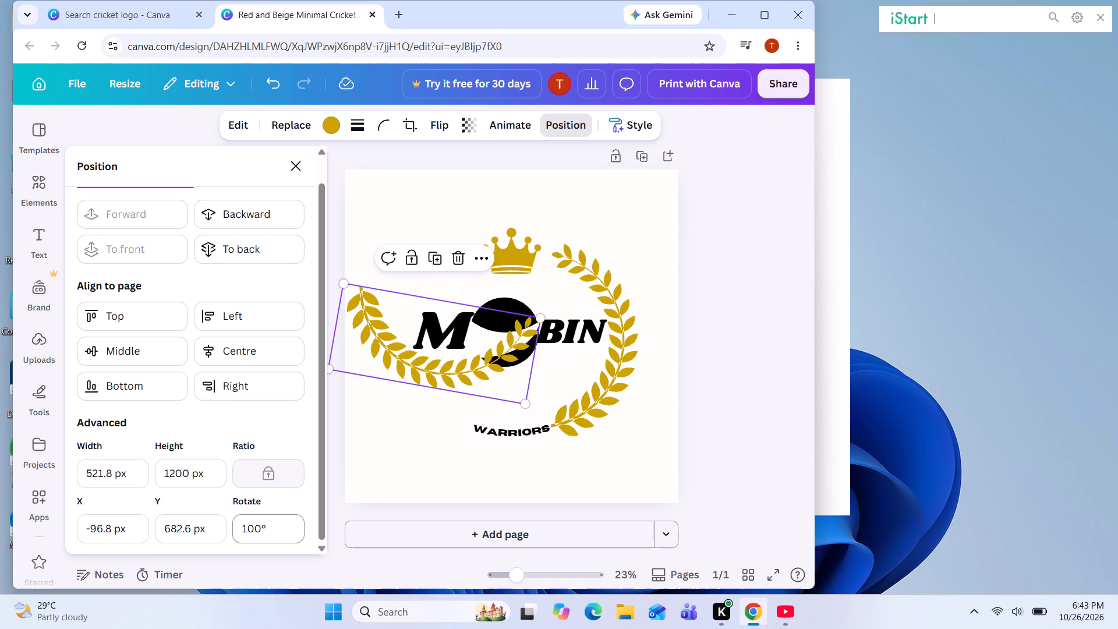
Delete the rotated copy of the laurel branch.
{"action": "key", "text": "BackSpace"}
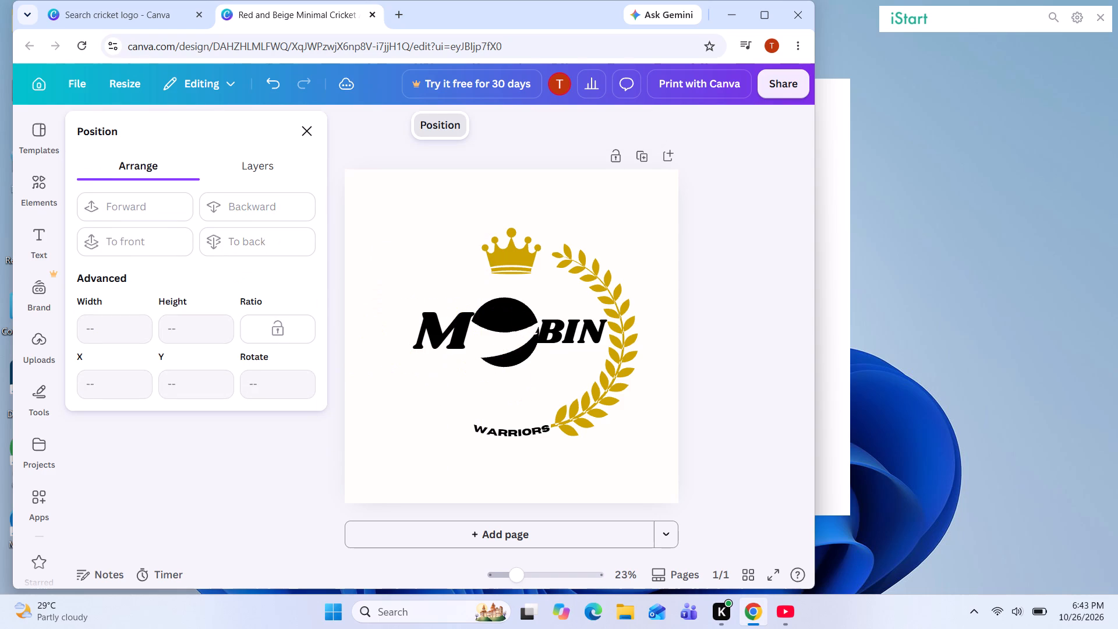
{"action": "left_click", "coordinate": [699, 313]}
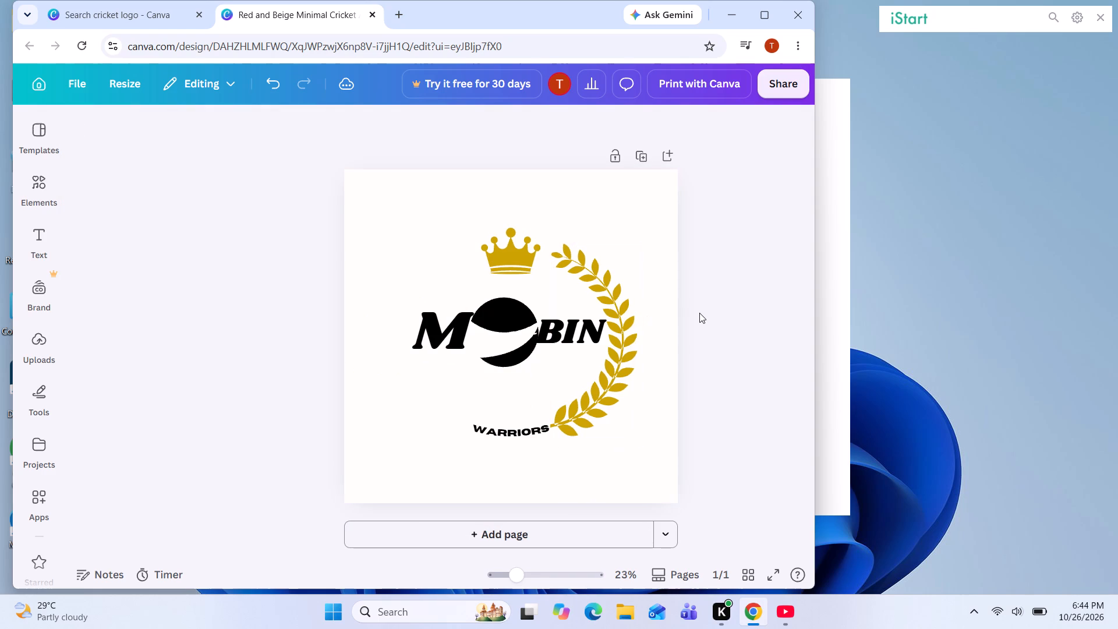
Copy the remaining laurel branch beside BIN and paste a duplicate onto the page.
{"action": "left_click", "coordinate": [556, 323]}
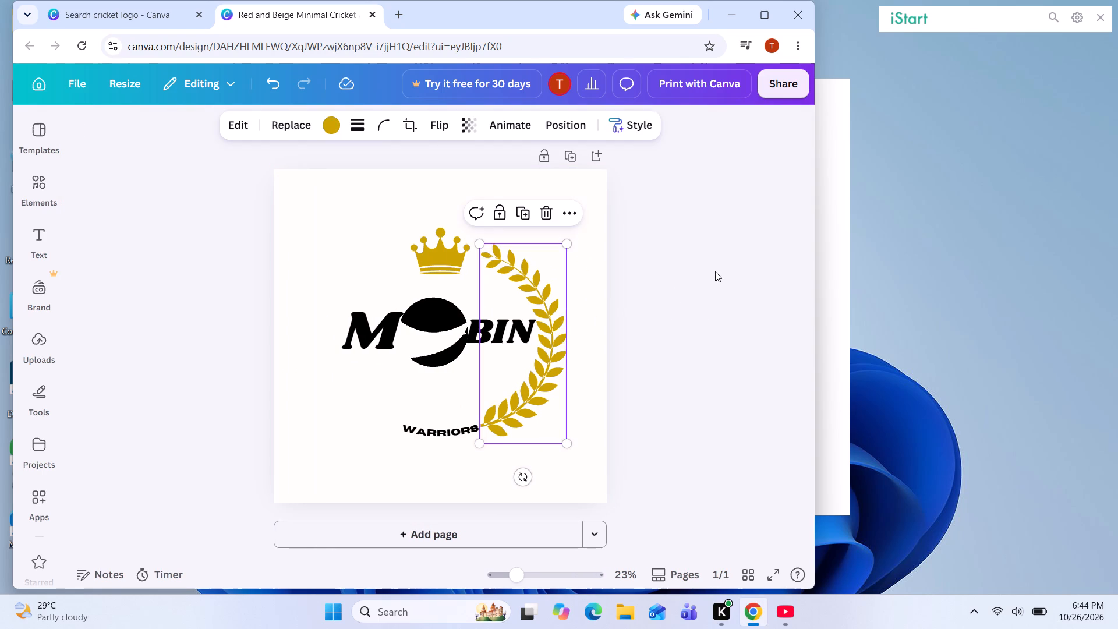
{"action": "key", "text": "ctrl+c"}
{"action": "key", "text": "ctrl+v"}
{"action": "left_click", "coordinate": [628, 264]}
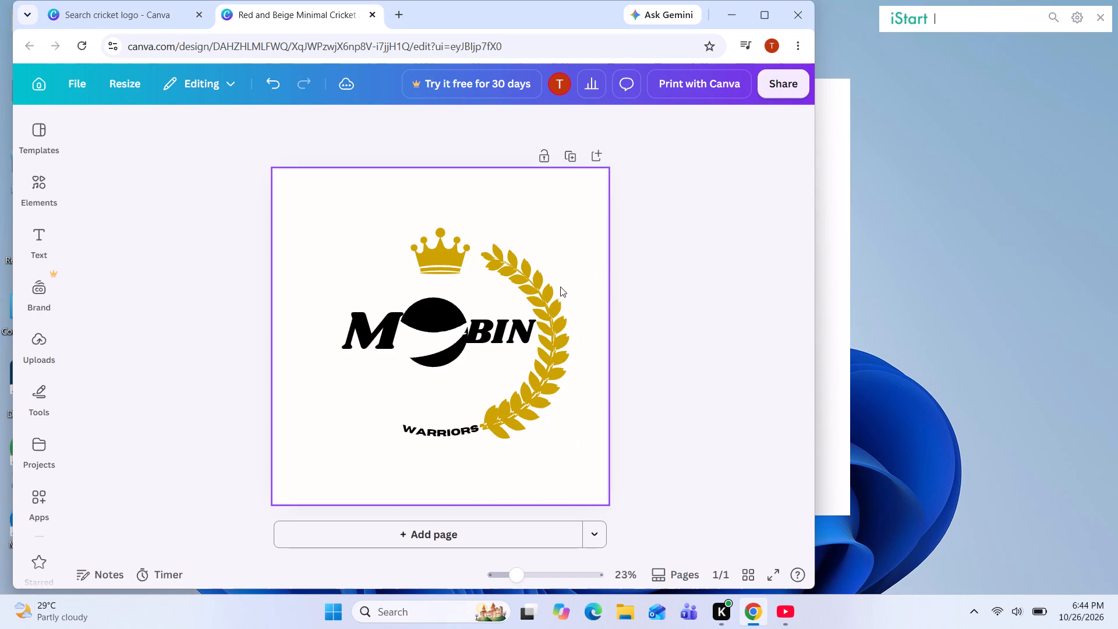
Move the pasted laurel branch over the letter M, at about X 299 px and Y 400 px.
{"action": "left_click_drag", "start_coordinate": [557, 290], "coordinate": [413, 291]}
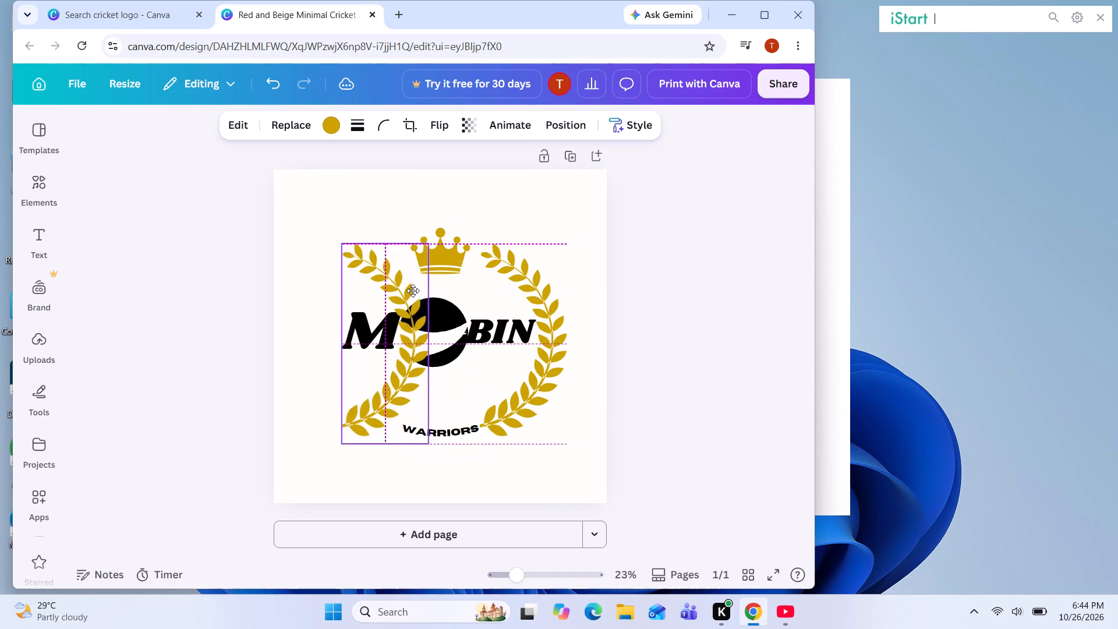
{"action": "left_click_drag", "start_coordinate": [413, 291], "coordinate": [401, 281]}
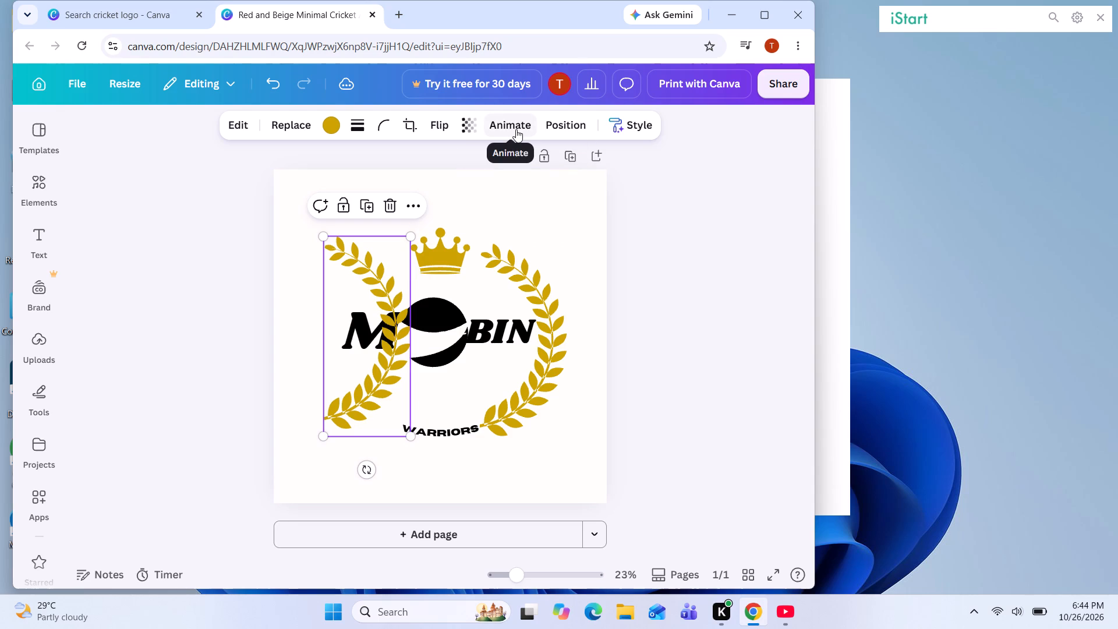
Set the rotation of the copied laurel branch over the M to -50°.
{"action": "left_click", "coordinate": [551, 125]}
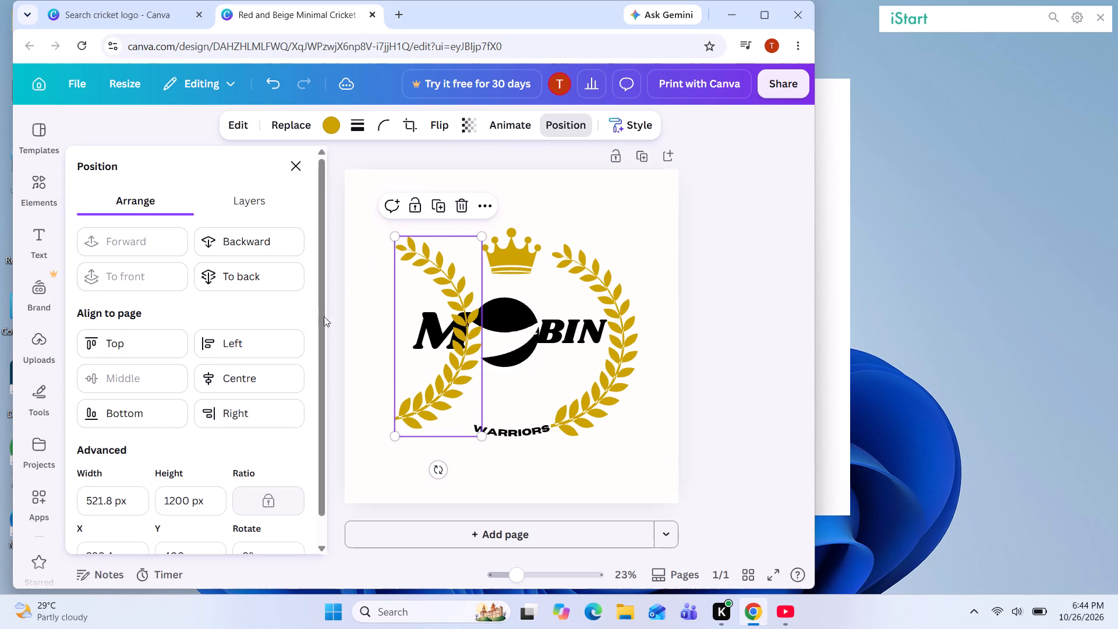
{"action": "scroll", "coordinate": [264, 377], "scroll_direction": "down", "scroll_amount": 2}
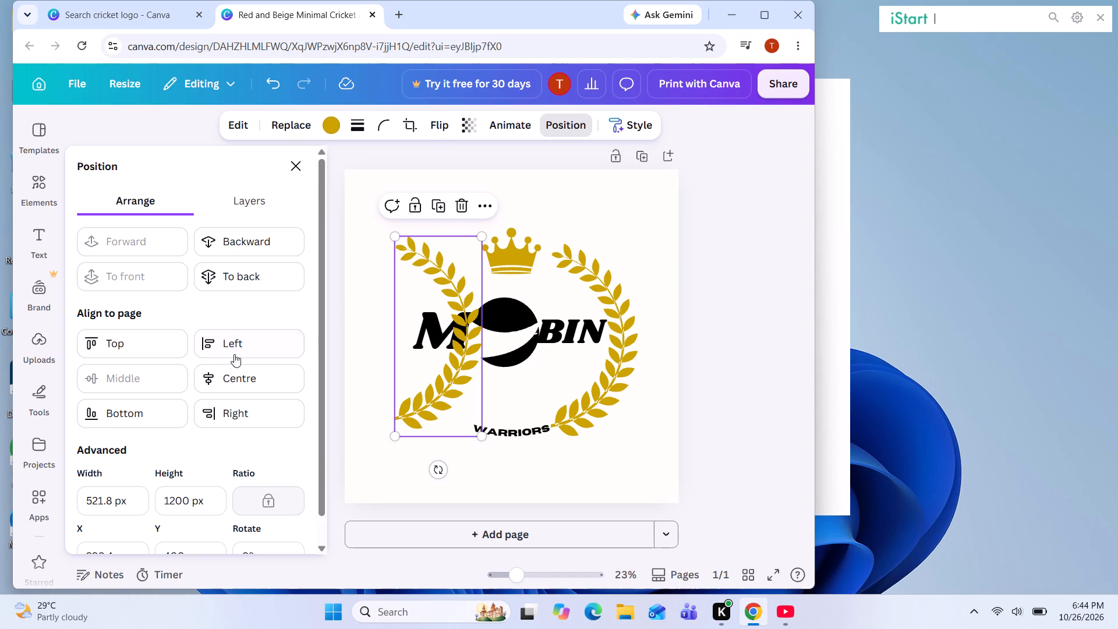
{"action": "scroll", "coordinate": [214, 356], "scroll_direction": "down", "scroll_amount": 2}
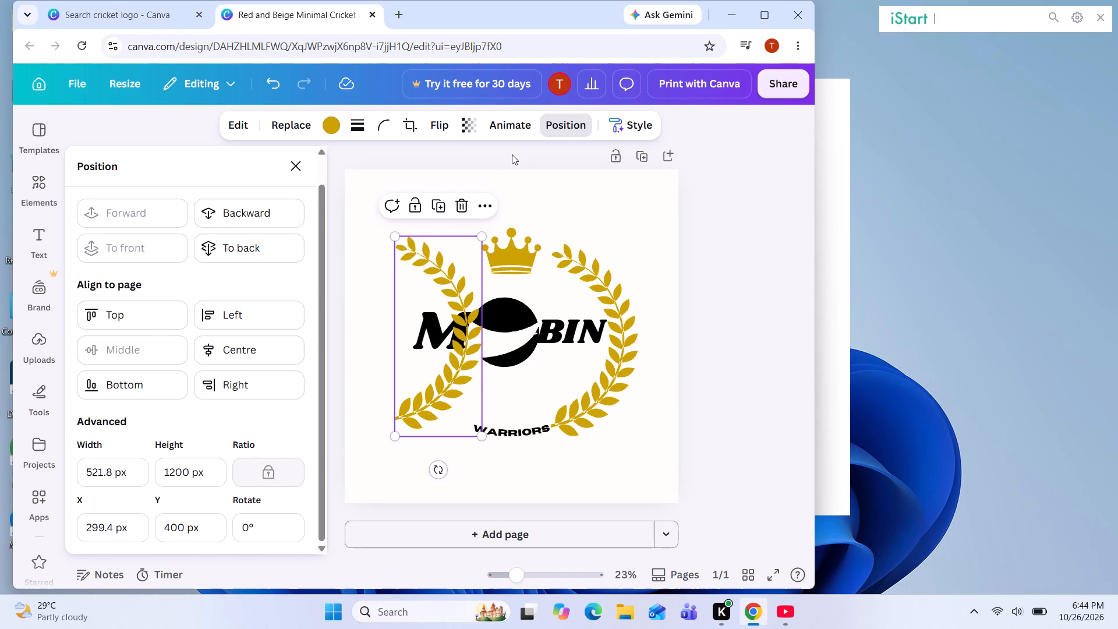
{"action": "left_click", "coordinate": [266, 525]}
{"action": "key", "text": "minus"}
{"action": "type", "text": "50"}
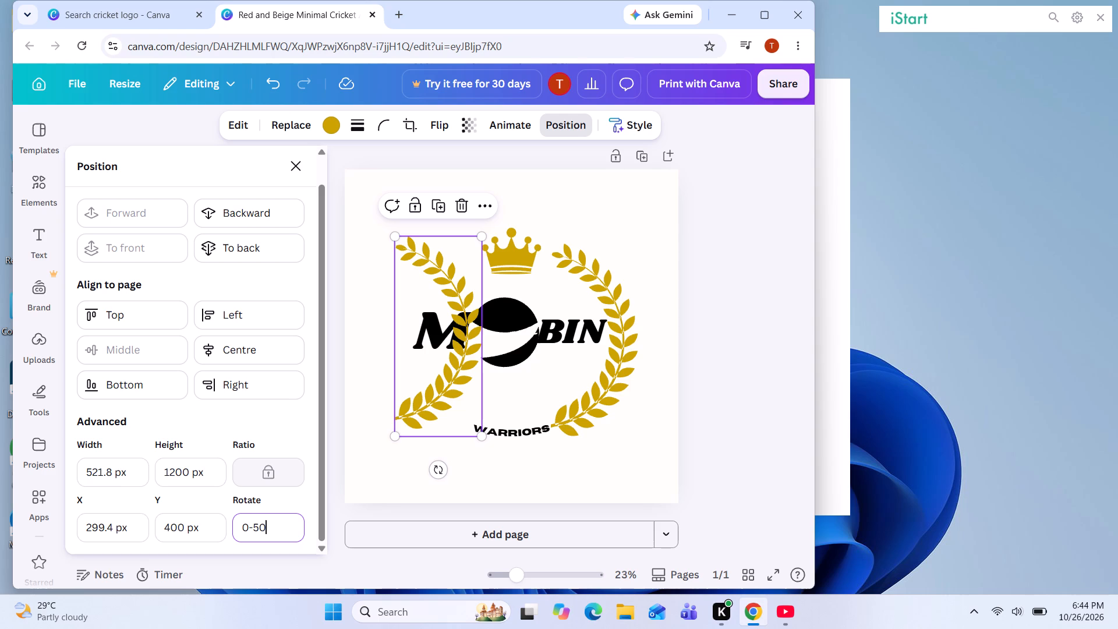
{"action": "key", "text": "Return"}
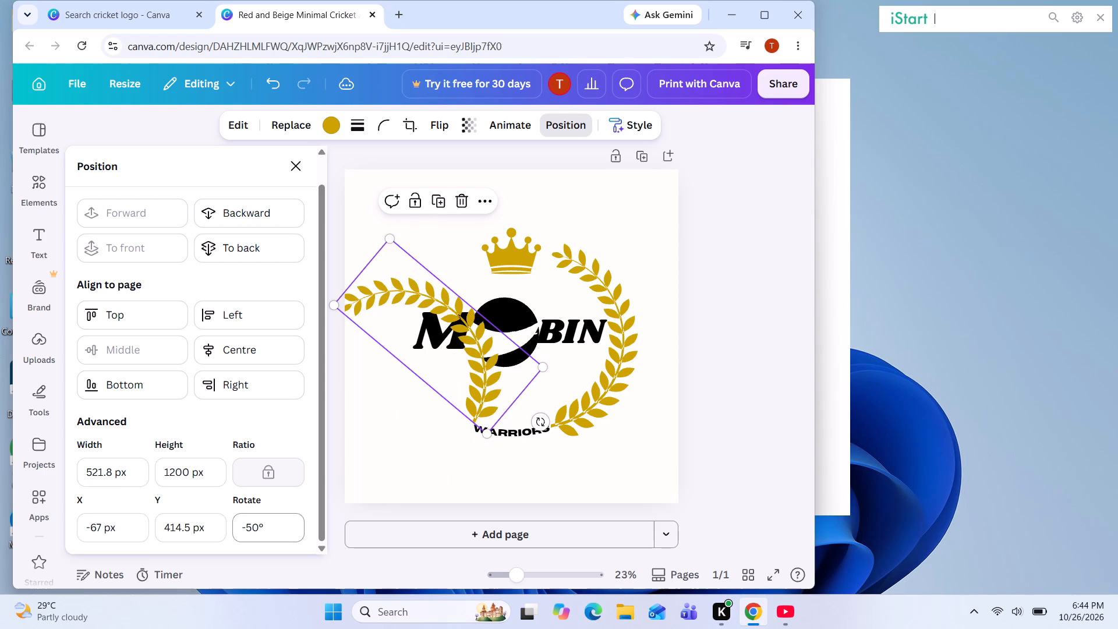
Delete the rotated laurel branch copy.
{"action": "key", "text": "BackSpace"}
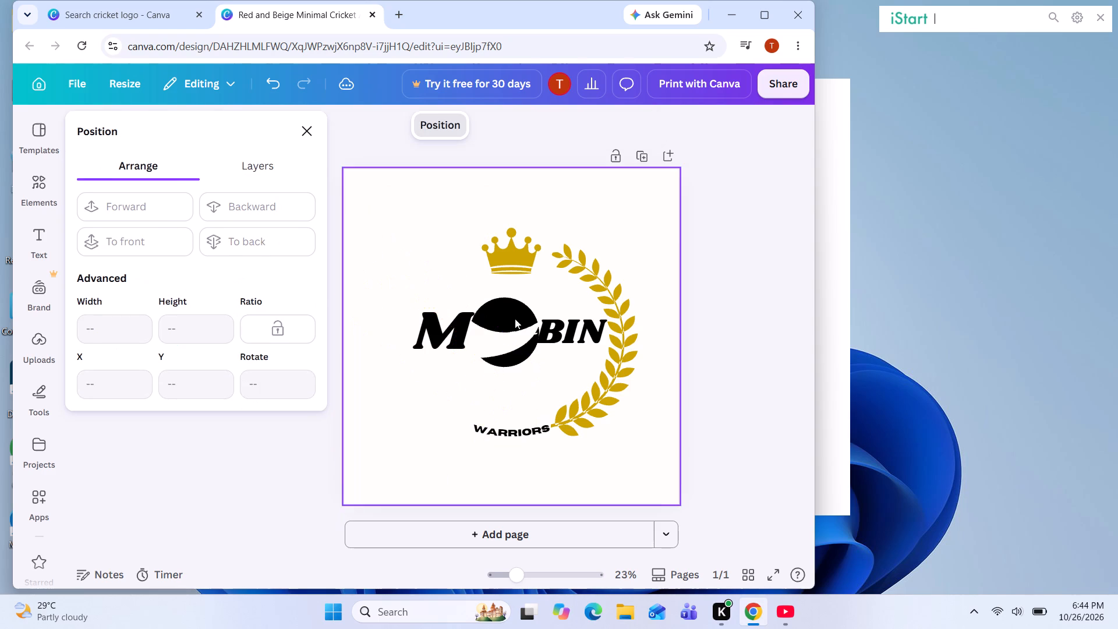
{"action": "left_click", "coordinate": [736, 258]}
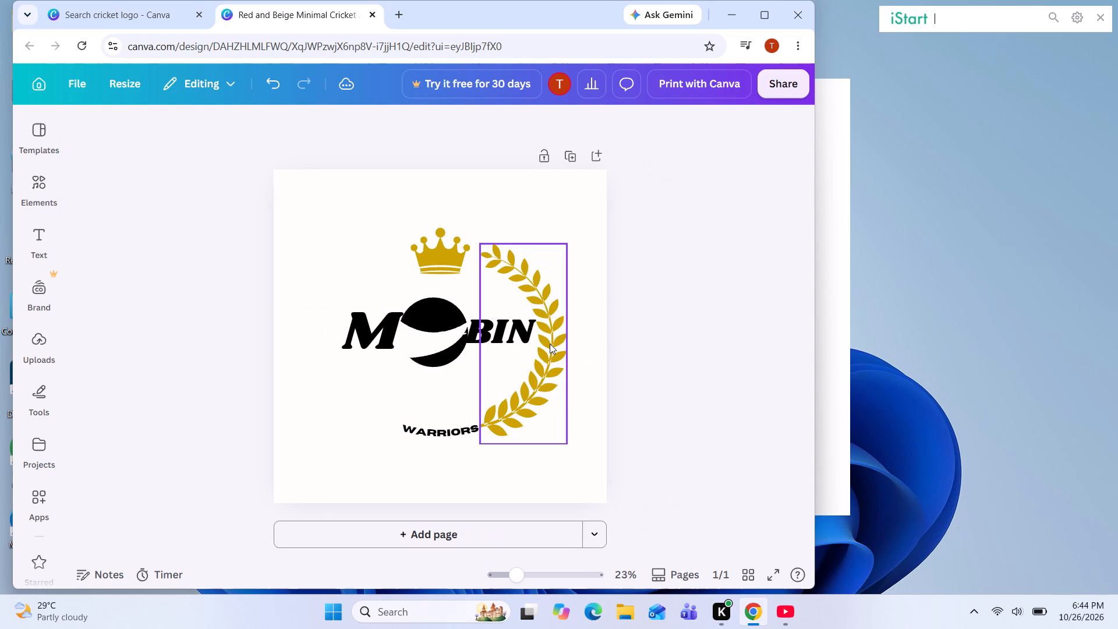
Duplicate the laurel branch beside BIN and place the copy over the letter M, at about X 216 px and Y 400 px.
{"action": "right_click", "coordinate": [550, 344]}
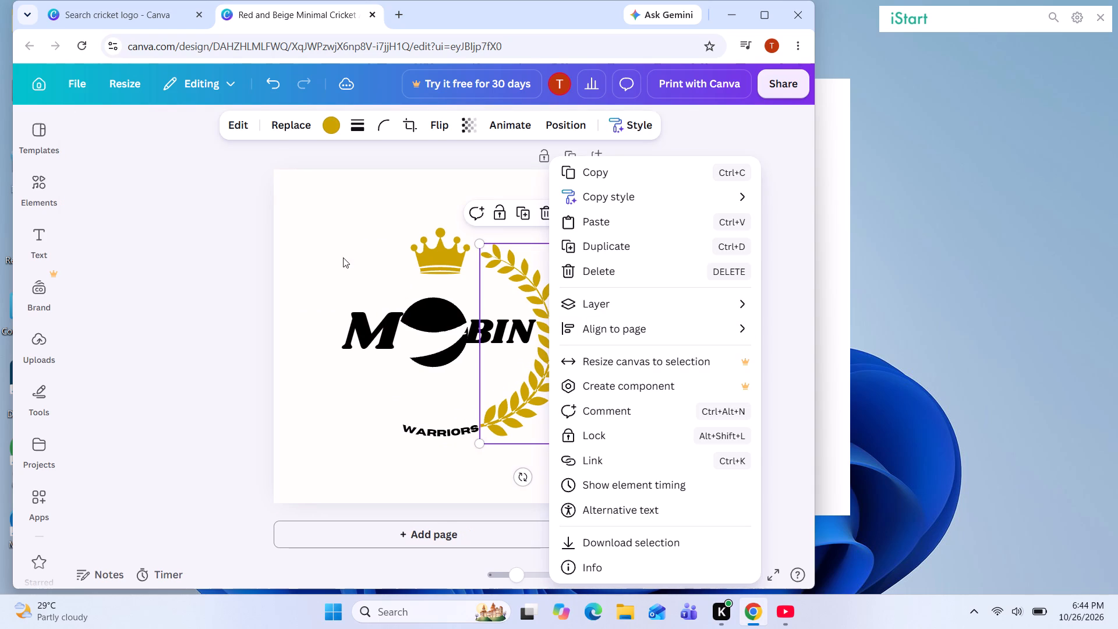
{"action": "key", "text": "ctrl+c"}
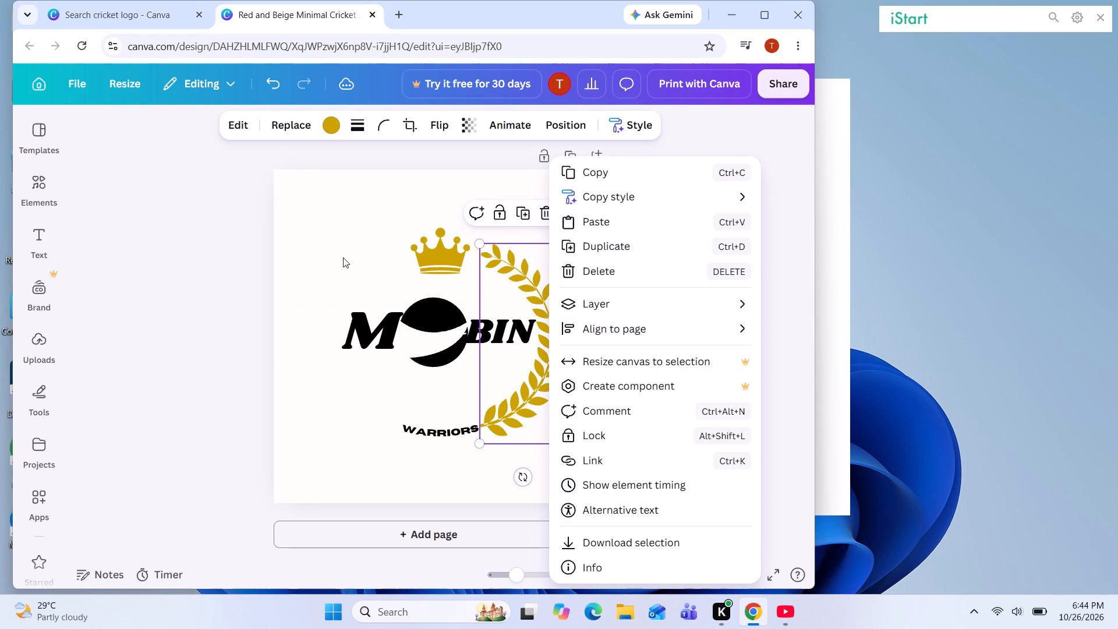
{"action": "left_click", "coordinate": [343, 257]}
{"action": "key", "text": "ctrl+v"}
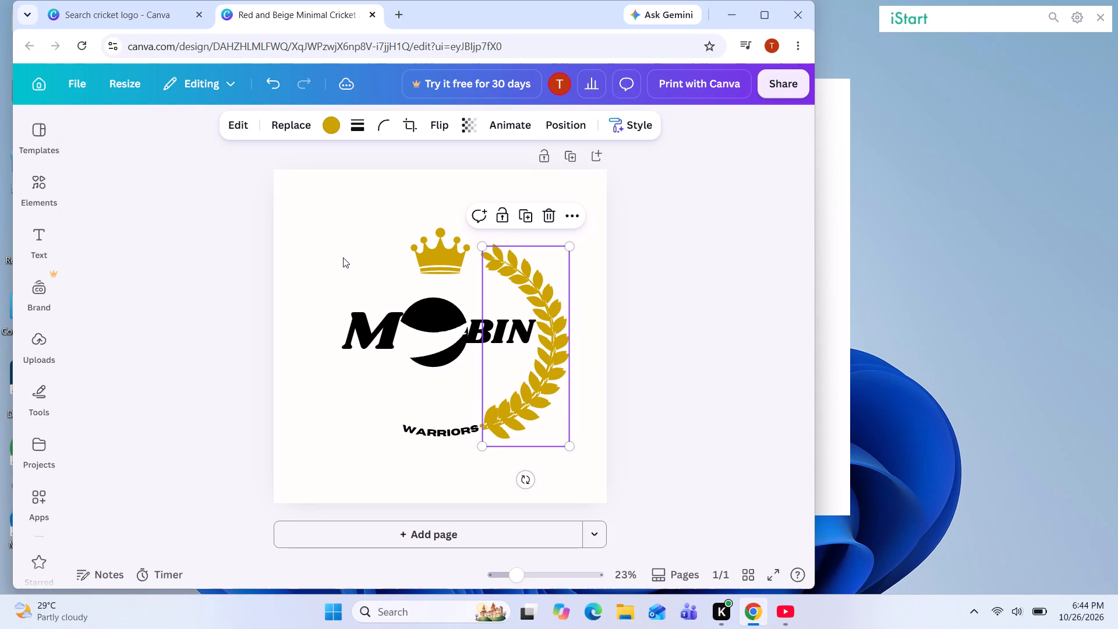
{"action": "left_click_drag", "start_coordinate": [550, 291], "coordinate": [440, 303]}
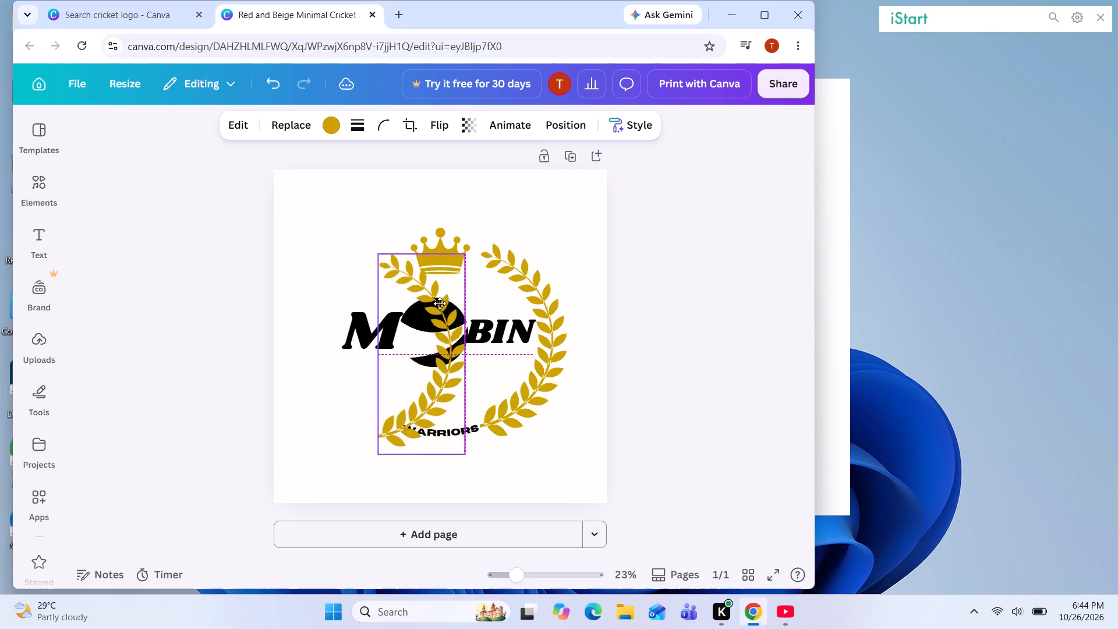
{"action": "left_click_drag", "start_coordinate": [440, 303], "coordinate": [376, 281]}
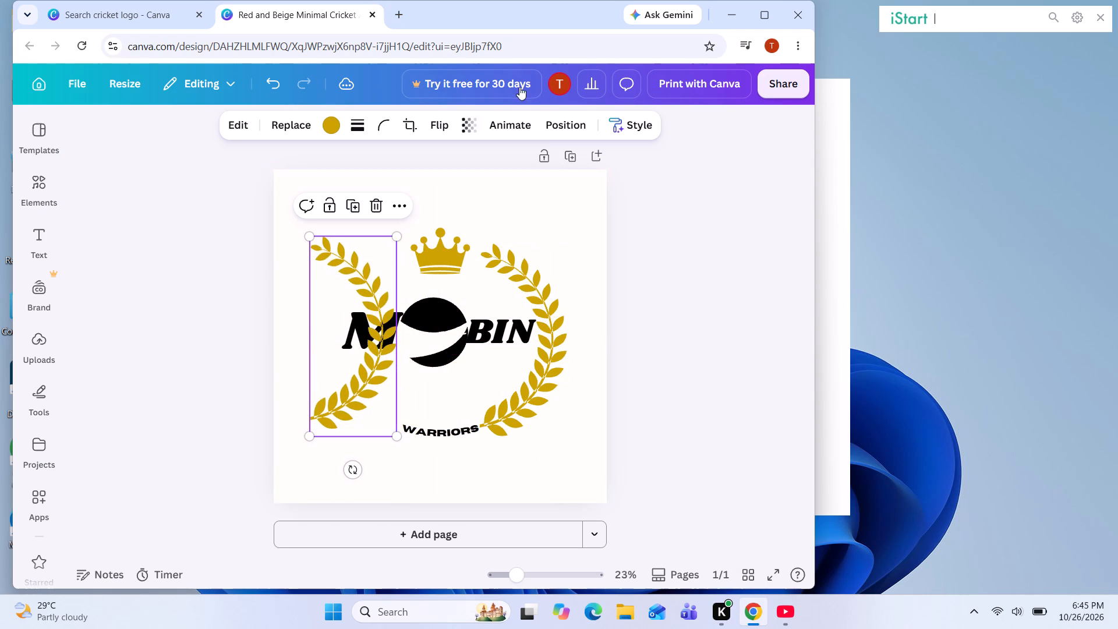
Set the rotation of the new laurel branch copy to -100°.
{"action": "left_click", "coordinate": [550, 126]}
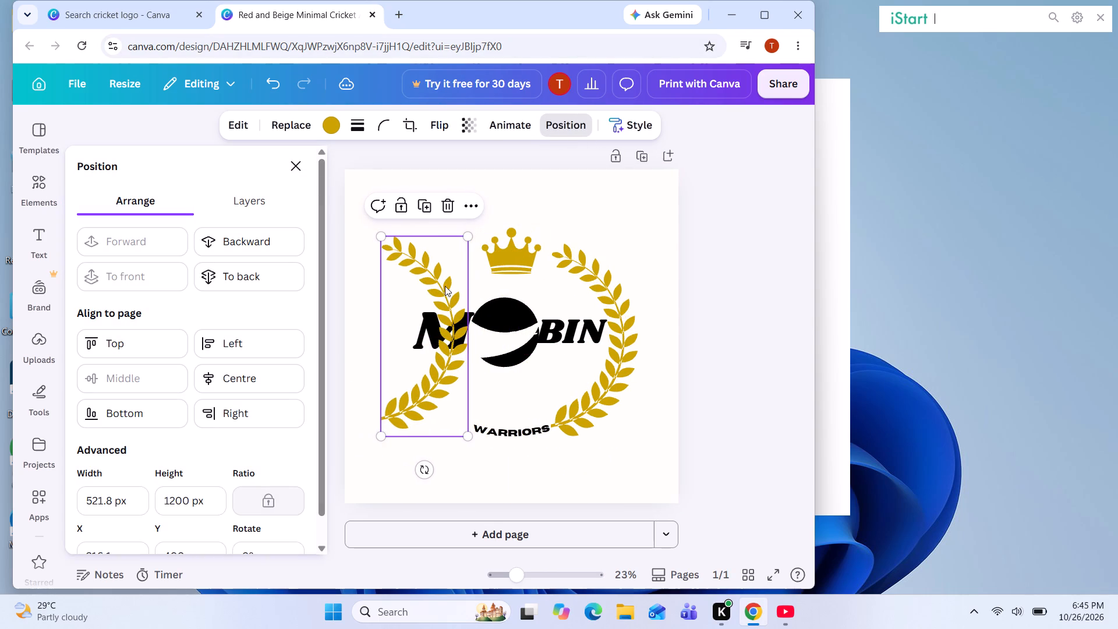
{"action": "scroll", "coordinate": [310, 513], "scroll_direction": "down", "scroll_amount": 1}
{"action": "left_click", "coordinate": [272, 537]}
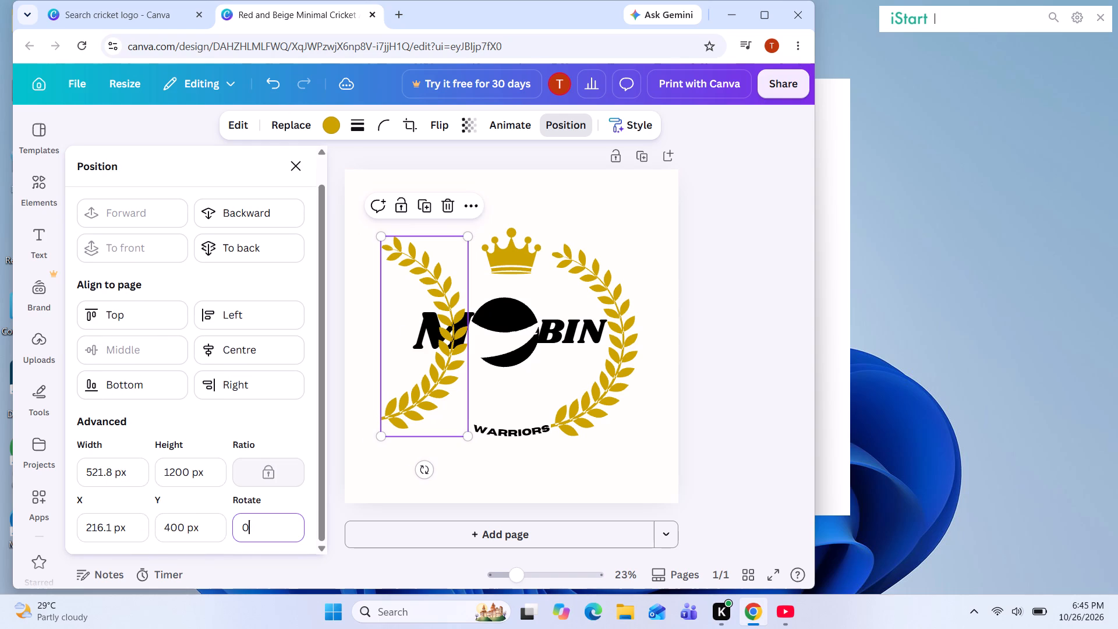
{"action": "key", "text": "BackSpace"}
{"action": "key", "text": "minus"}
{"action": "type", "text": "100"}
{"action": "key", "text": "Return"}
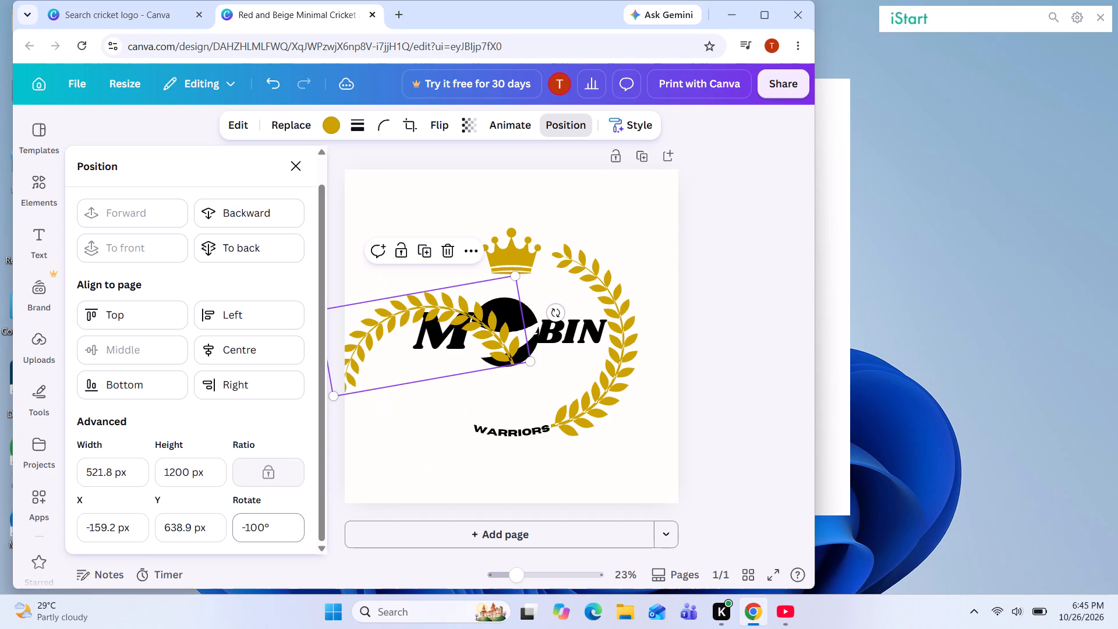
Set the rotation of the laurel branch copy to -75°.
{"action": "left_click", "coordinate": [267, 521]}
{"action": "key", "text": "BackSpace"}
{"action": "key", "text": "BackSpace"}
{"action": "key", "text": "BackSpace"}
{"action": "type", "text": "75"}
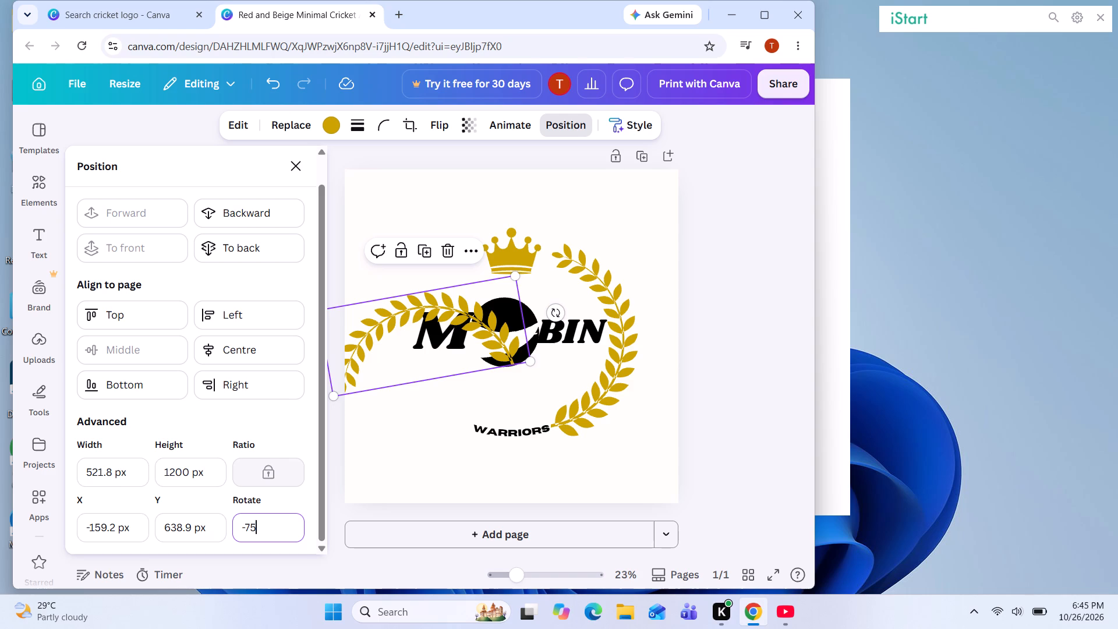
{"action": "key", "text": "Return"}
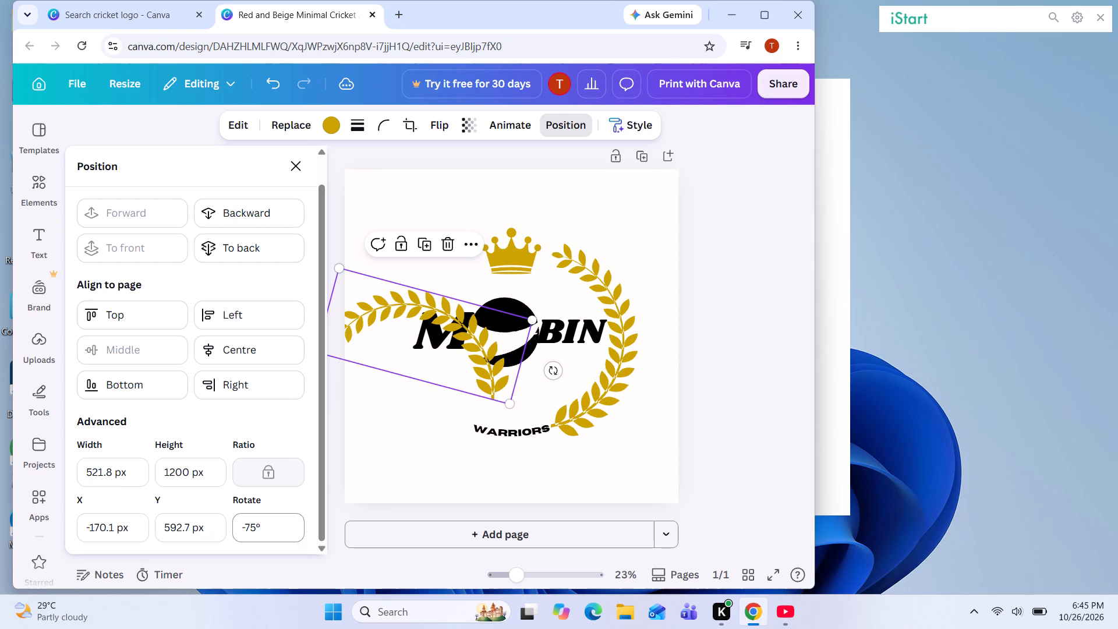
Set the rotation of the laurel branch copy to -200° so it curves around the M.
{"action": "left_click", "coordinate": [278, 531]}
{"action": "key", "text": "BackSpace"}
{"action": "key", "text": "BackSpace"}
{"action": "type", "text": "200"}
{"action": "key", "text": "Return"}
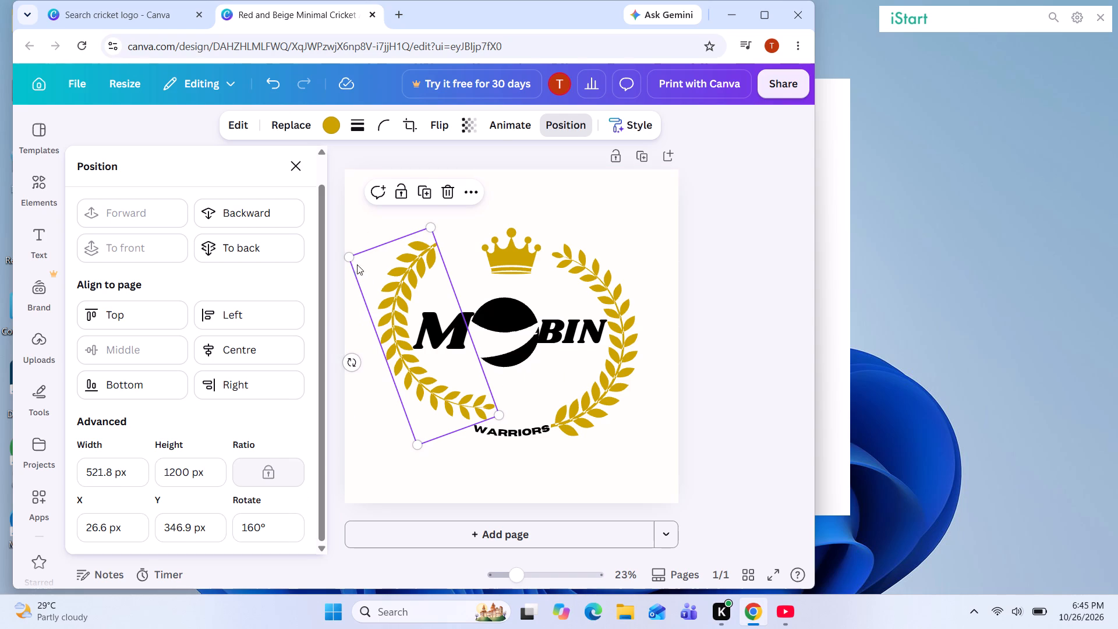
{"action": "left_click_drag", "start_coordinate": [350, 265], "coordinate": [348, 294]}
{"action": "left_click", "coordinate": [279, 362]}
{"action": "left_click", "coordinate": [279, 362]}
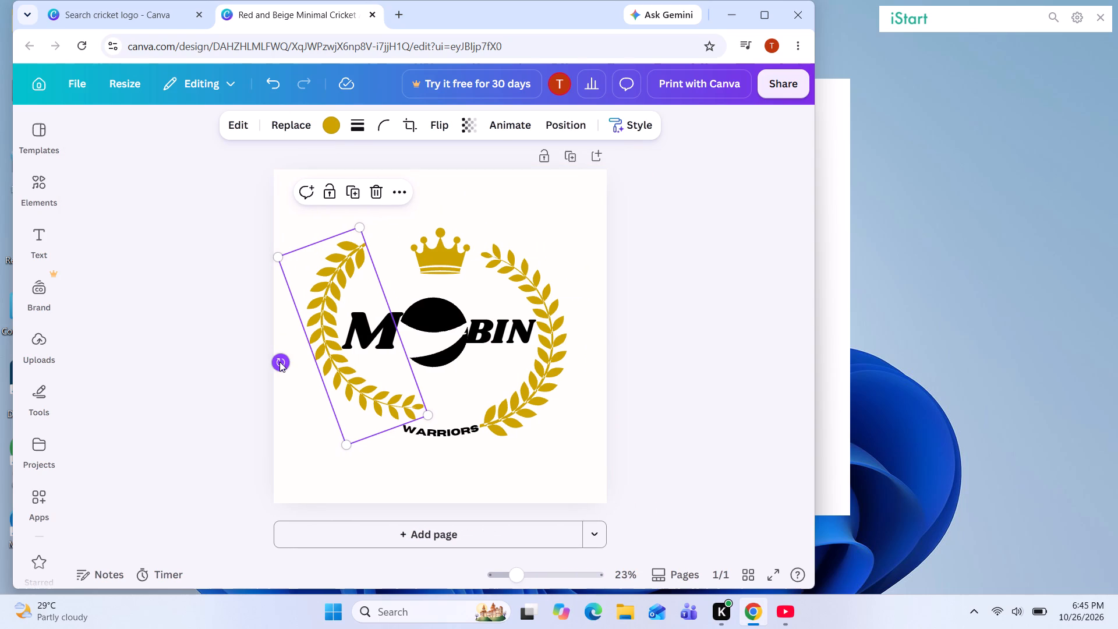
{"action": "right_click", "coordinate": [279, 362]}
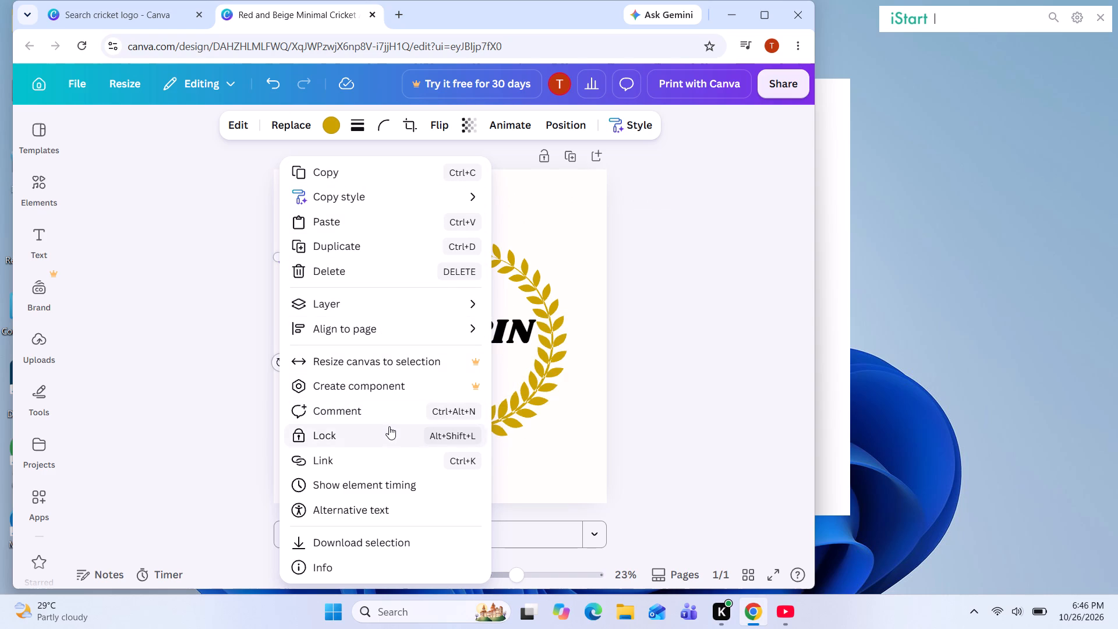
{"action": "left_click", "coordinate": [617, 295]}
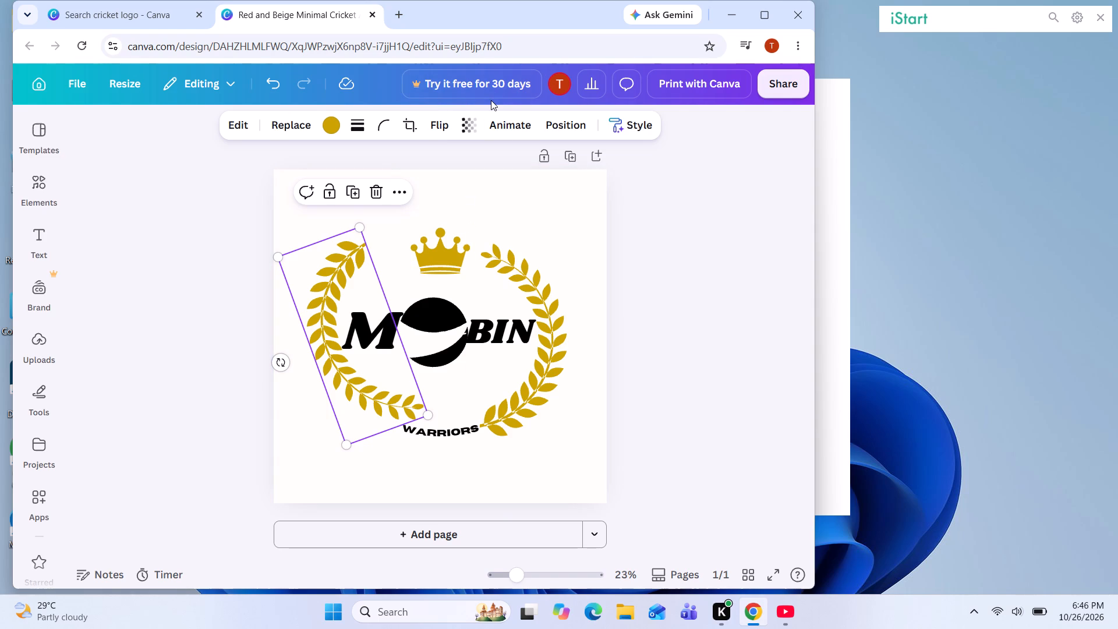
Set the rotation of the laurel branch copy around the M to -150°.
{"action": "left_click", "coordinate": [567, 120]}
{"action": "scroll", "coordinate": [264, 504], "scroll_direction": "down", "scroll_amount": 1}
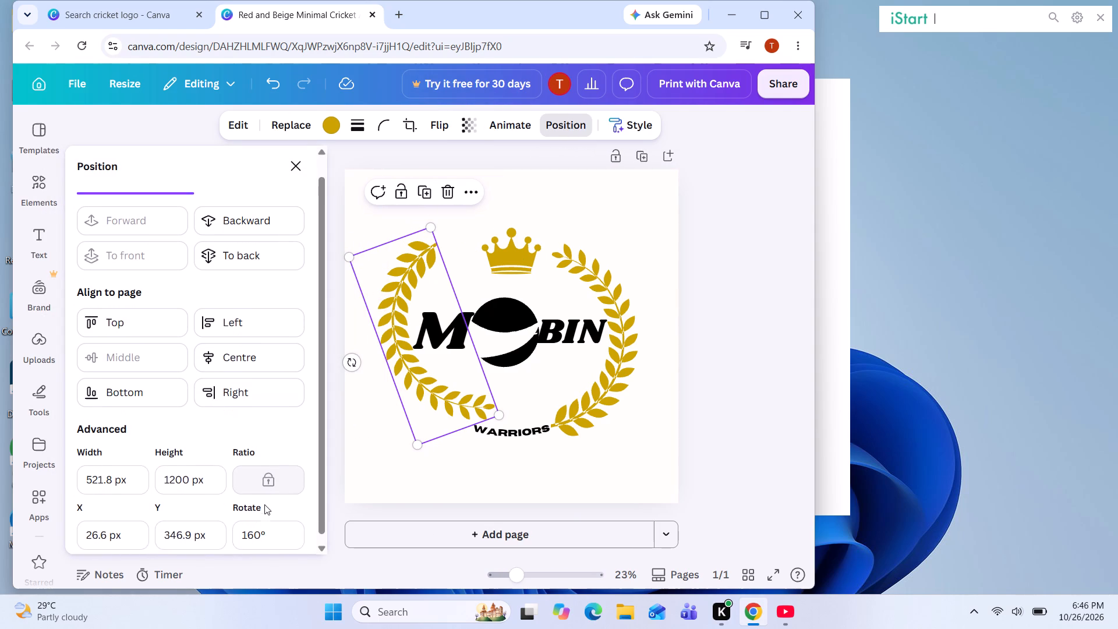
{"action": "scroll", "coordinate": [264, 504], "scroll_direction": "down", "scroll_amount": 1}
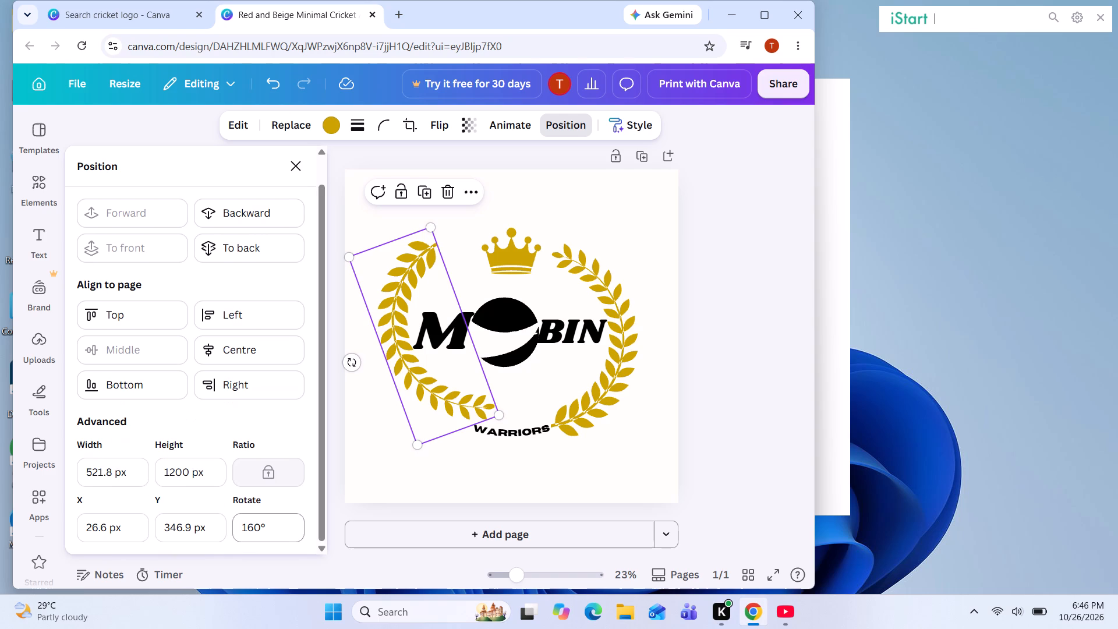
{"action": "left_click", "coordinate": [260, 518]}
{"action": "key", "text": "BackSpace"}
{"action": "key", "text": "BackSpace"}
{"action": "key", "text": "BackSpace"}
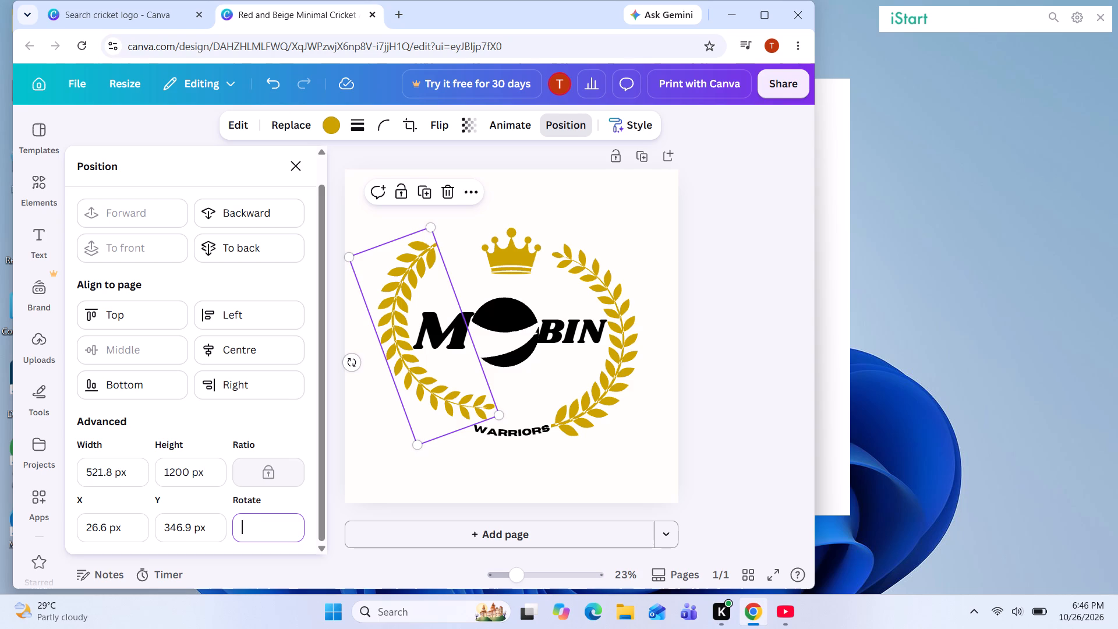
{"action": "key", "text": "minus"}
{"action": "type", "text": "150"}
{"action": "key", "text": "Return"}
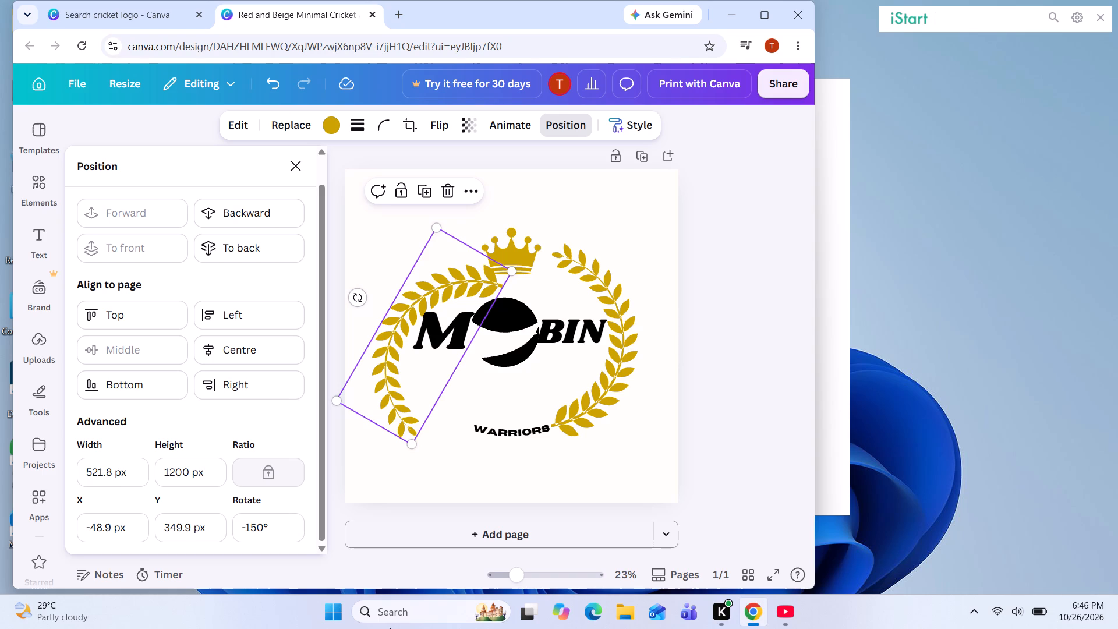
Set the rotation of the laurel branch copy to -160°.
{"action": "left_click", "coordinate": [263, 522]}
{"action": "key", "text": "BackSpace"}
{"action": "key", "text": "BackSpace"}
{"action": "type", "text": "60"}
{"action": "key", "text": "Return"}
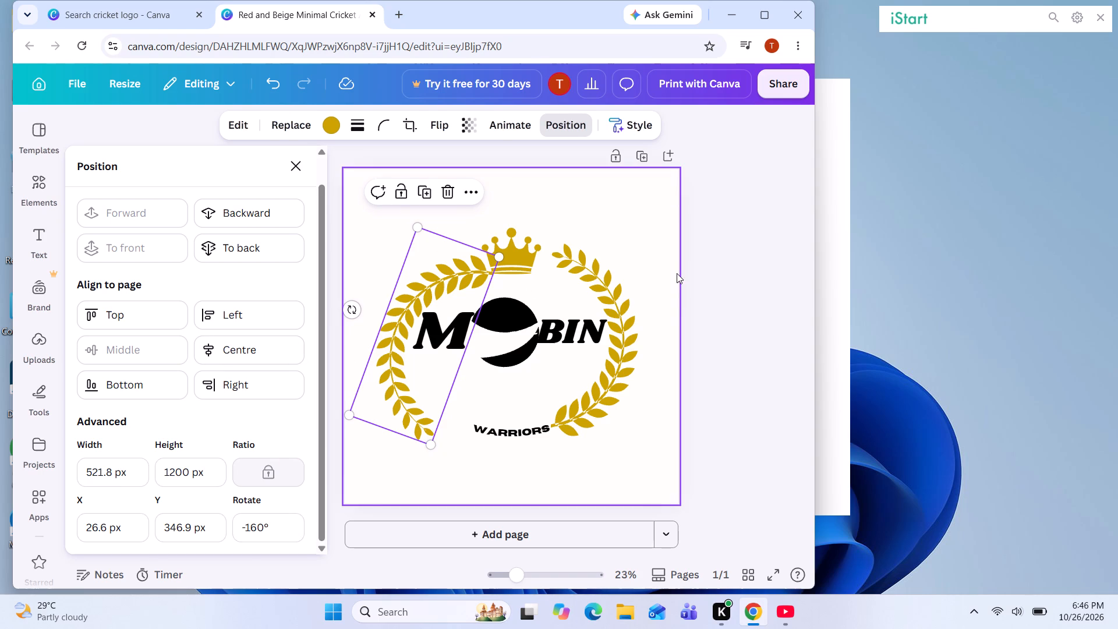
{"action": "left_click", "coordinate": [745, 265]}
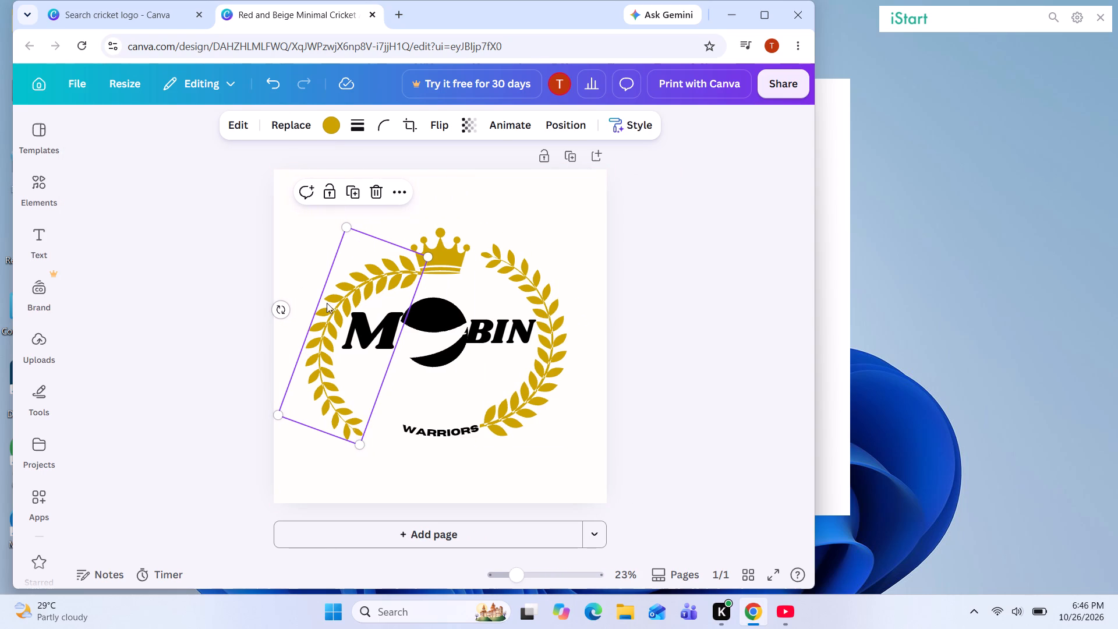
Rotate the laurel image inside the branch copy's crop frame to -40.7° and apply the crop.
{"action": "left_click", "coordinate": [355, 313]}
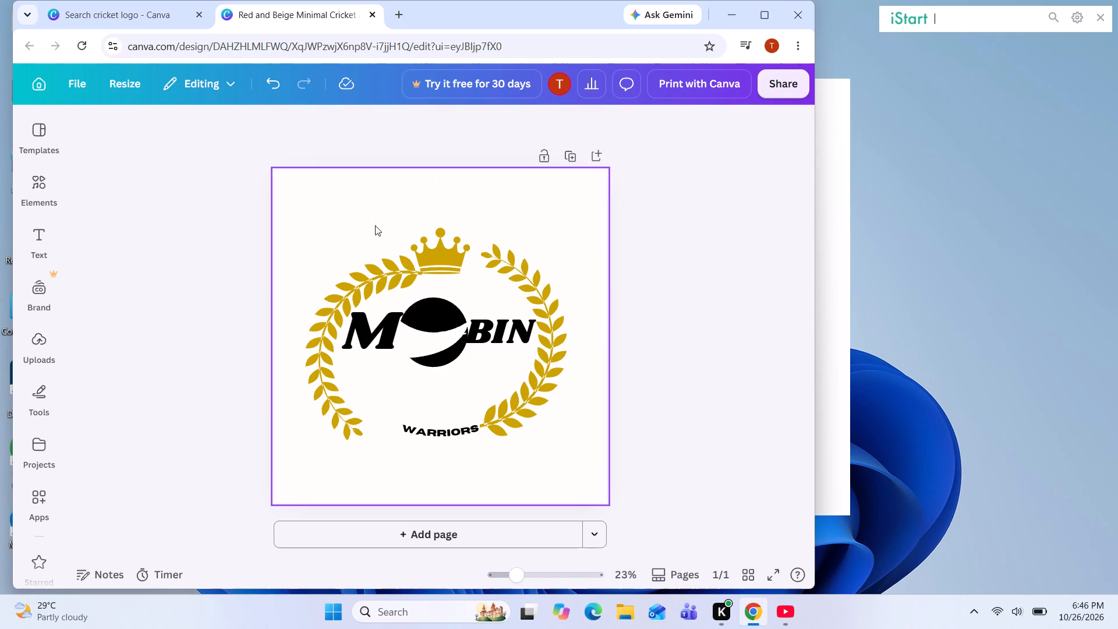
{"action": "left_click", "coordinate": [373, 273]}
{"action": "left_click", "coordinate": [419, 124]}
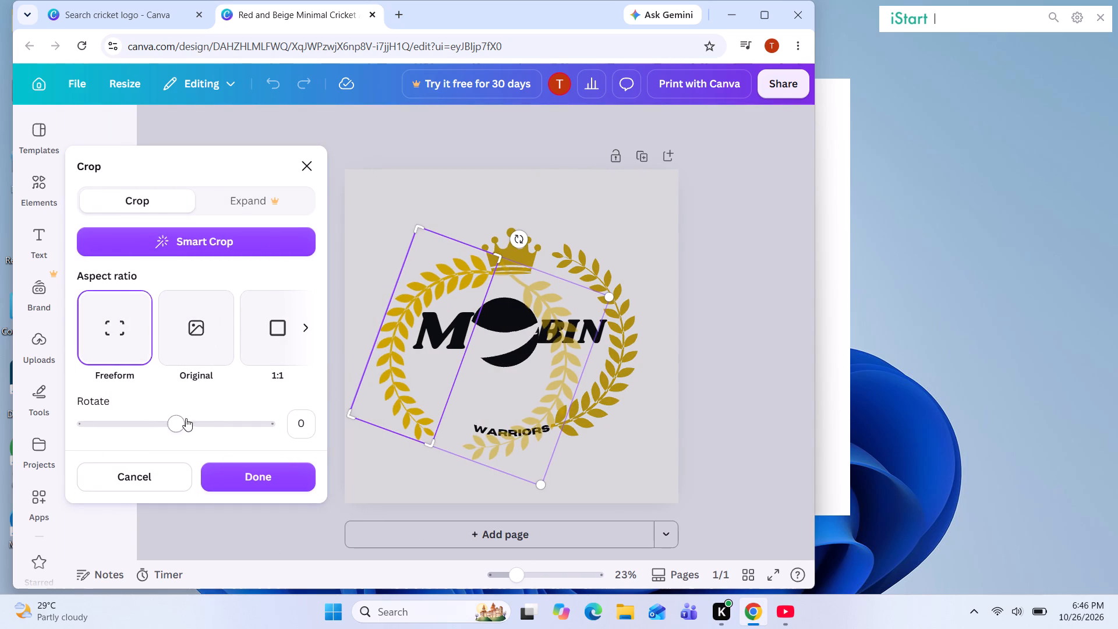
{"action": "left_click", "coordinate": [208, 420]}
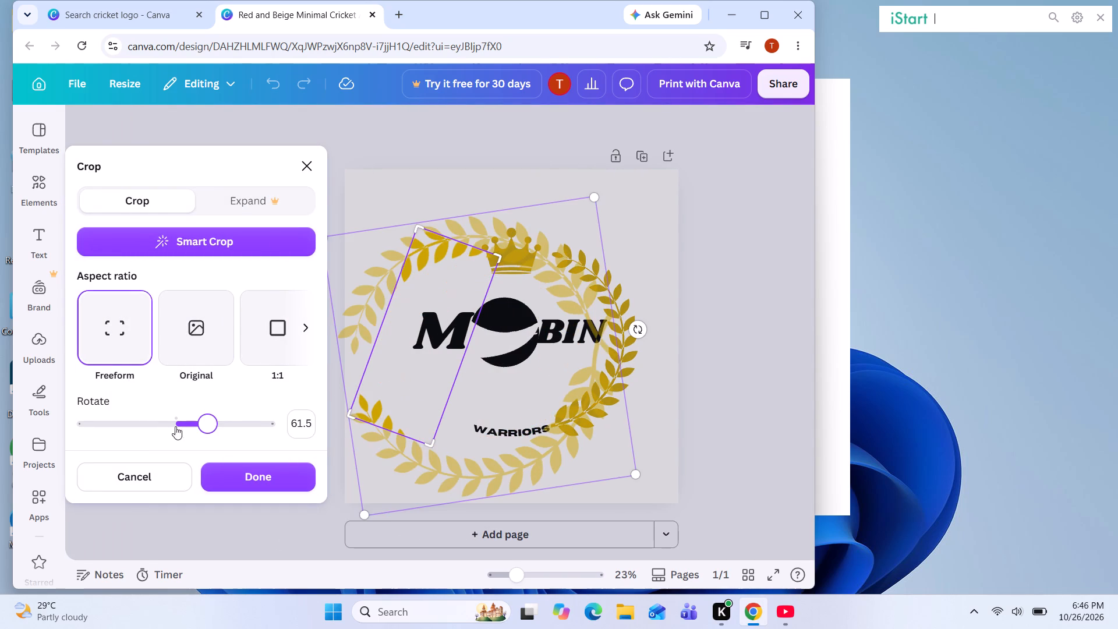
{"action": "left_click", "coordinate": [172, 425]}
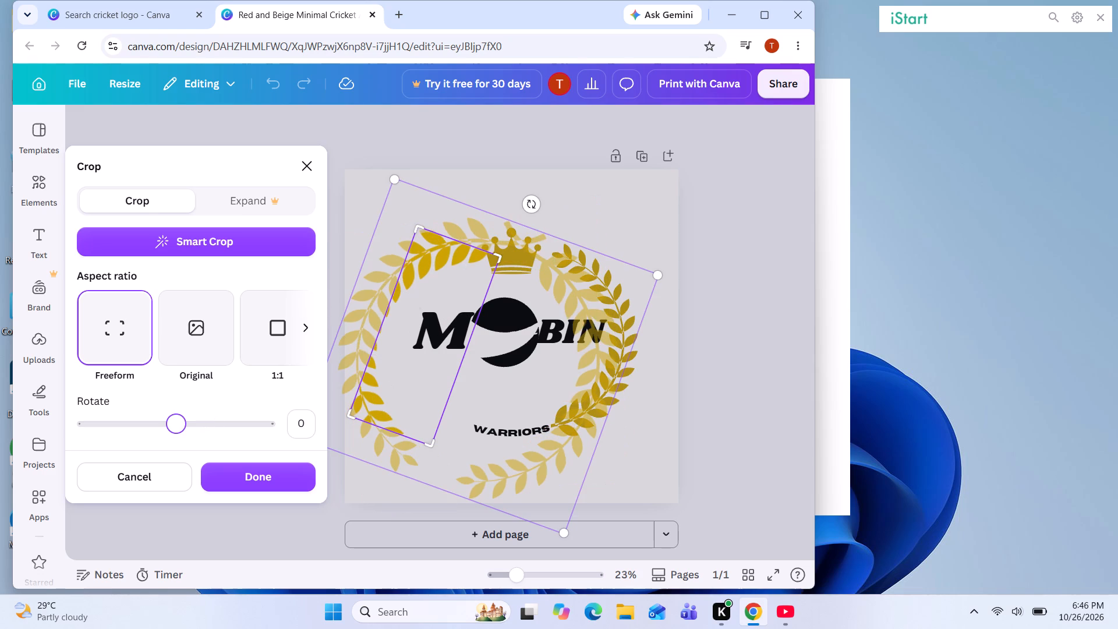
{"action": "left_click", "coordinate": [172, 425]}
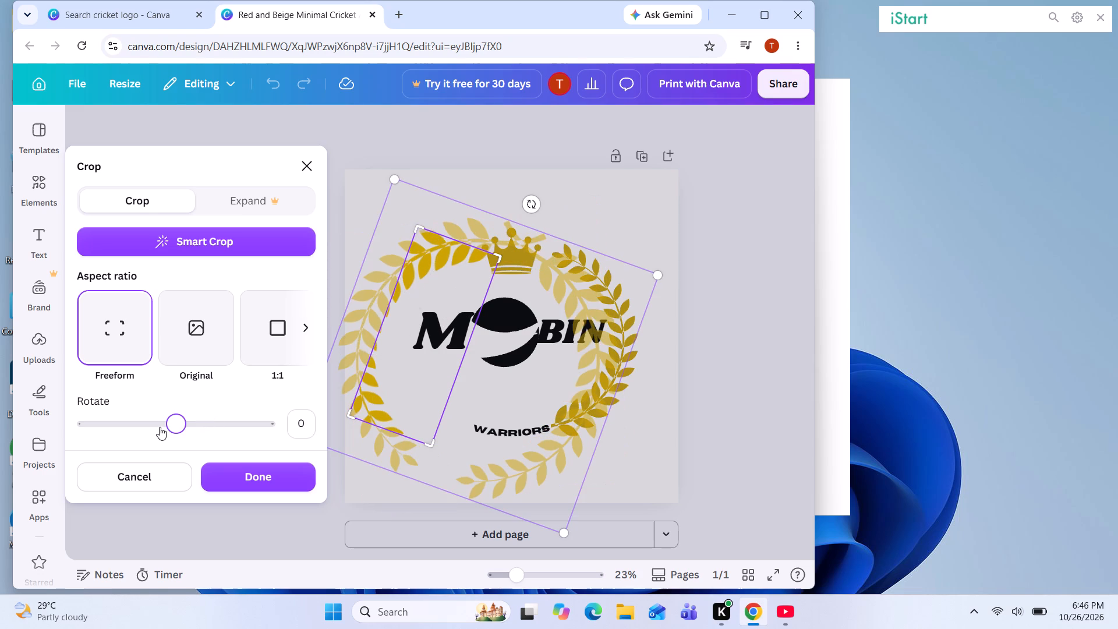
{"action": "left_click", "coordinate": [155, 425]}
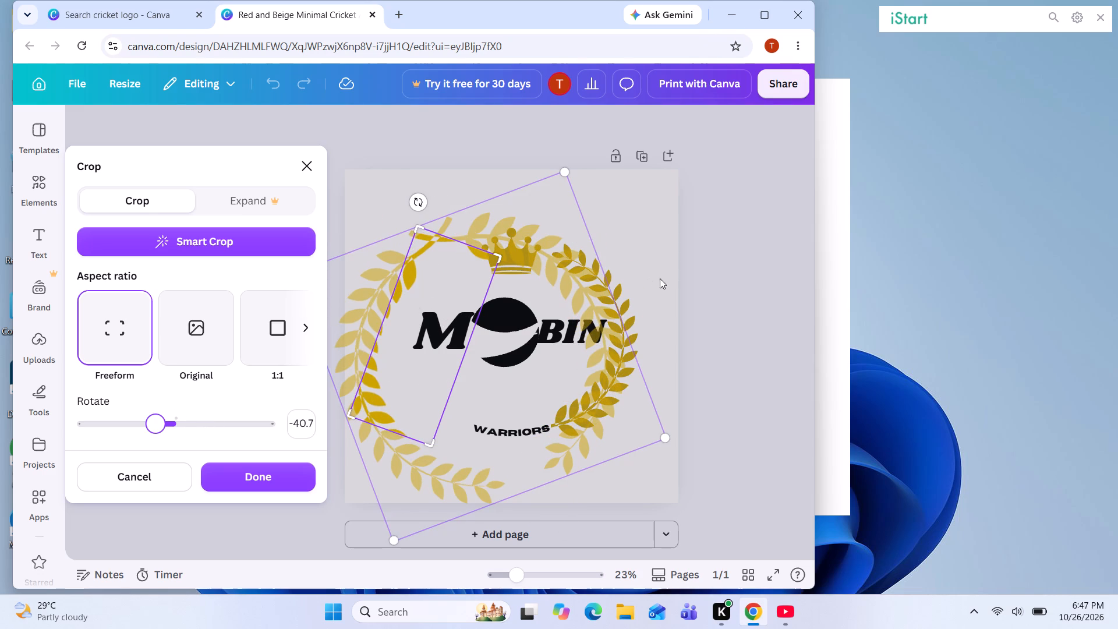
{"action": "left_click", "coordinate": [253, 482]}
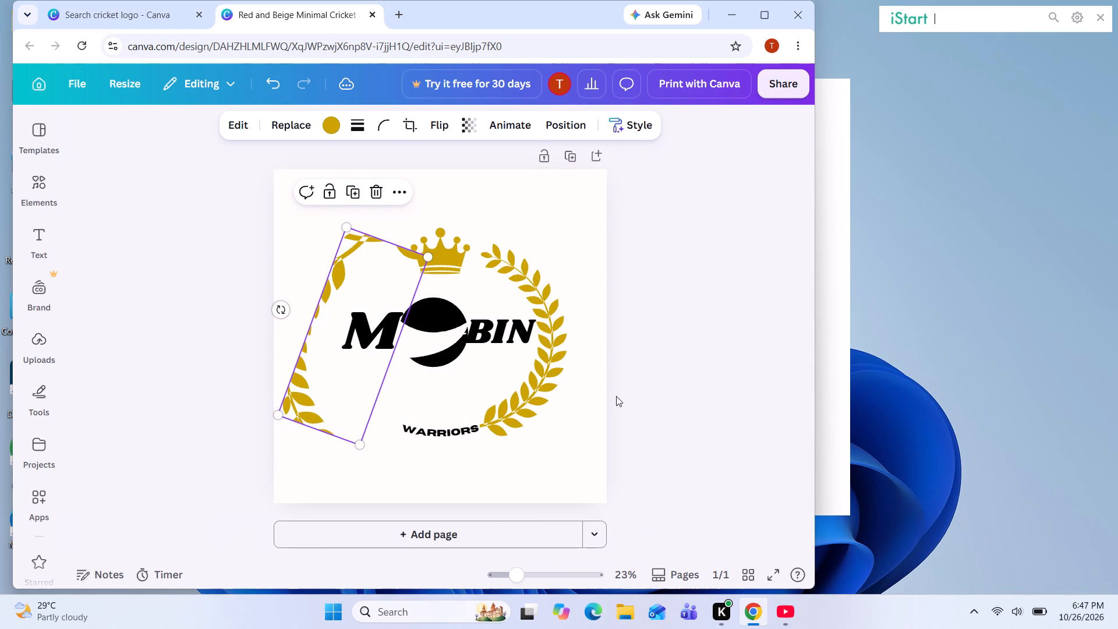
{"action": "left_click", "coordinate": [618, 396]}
Delete the cropped laurel branch copy around the M.
{"action": "left_click_drag", "start_coordinate": [319, 355], "coordinate": [352, 354]}
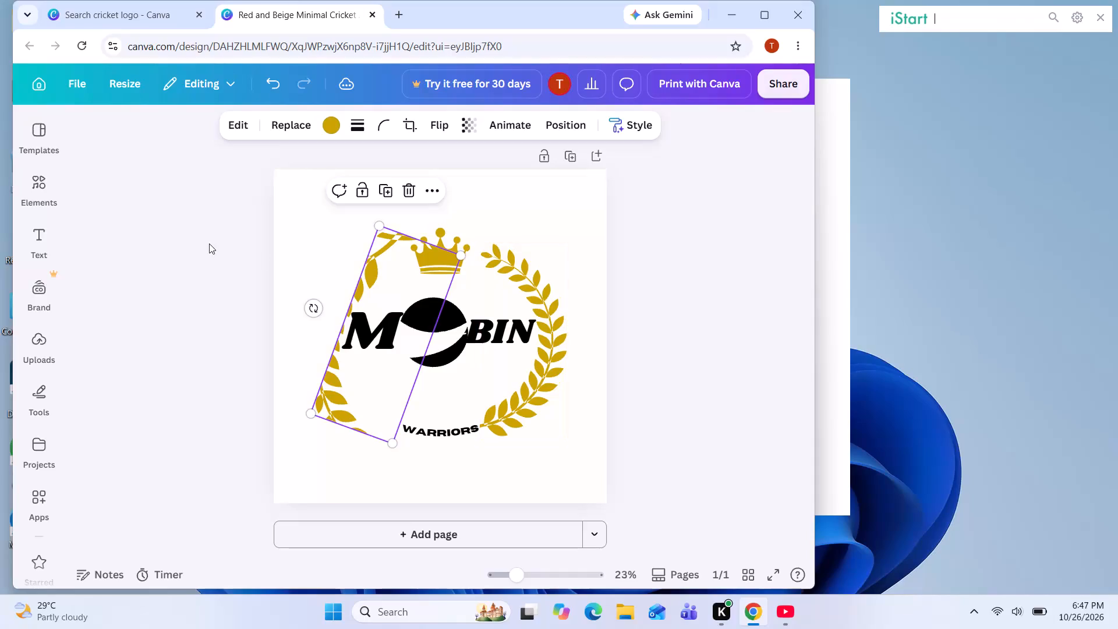
{"action": "key", "text": "Delete"}
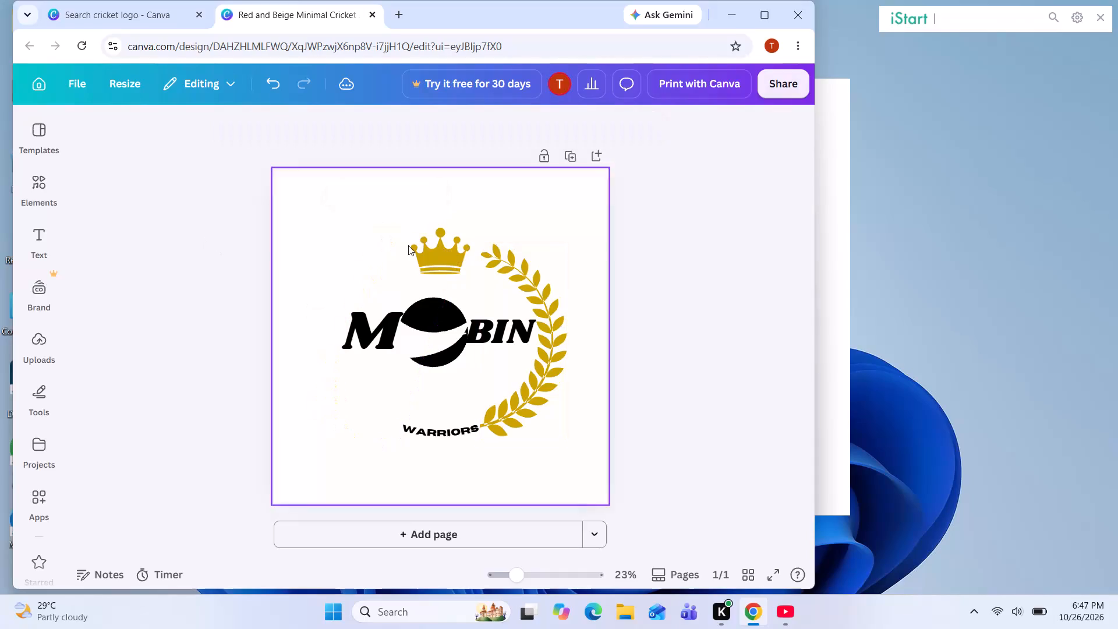
Duplicate the laurel branch beside BIN and place the copy over the letter M.
{"action": "left_click", "coordinate": [533, 299]}
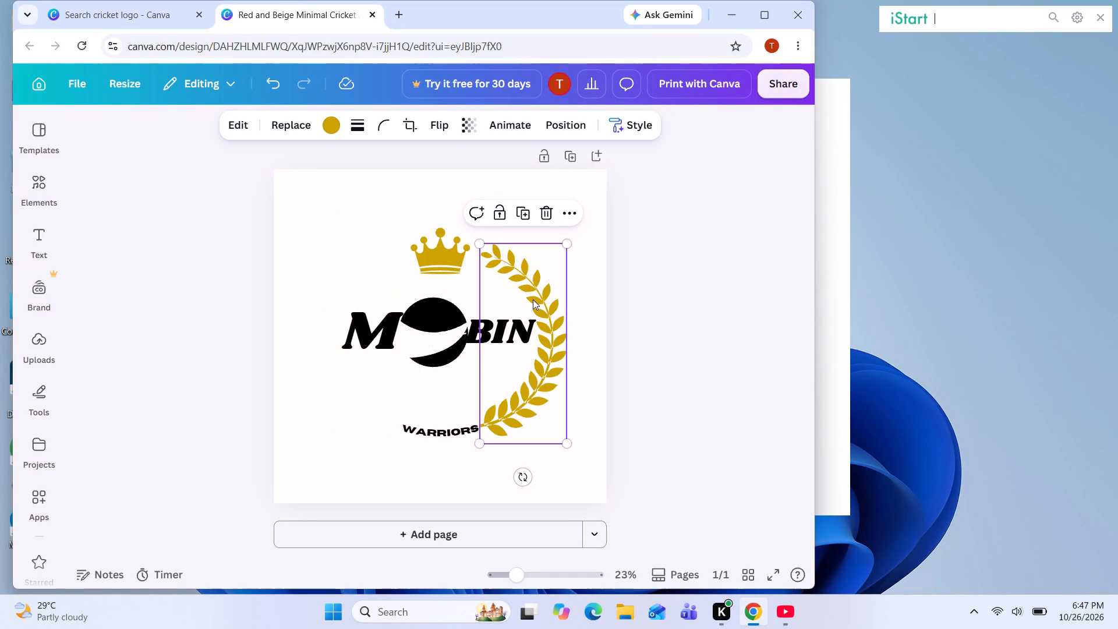
{"action": "key", "text": "ctrl+c"}
{"action": "key", "text": "ctrl+v"}
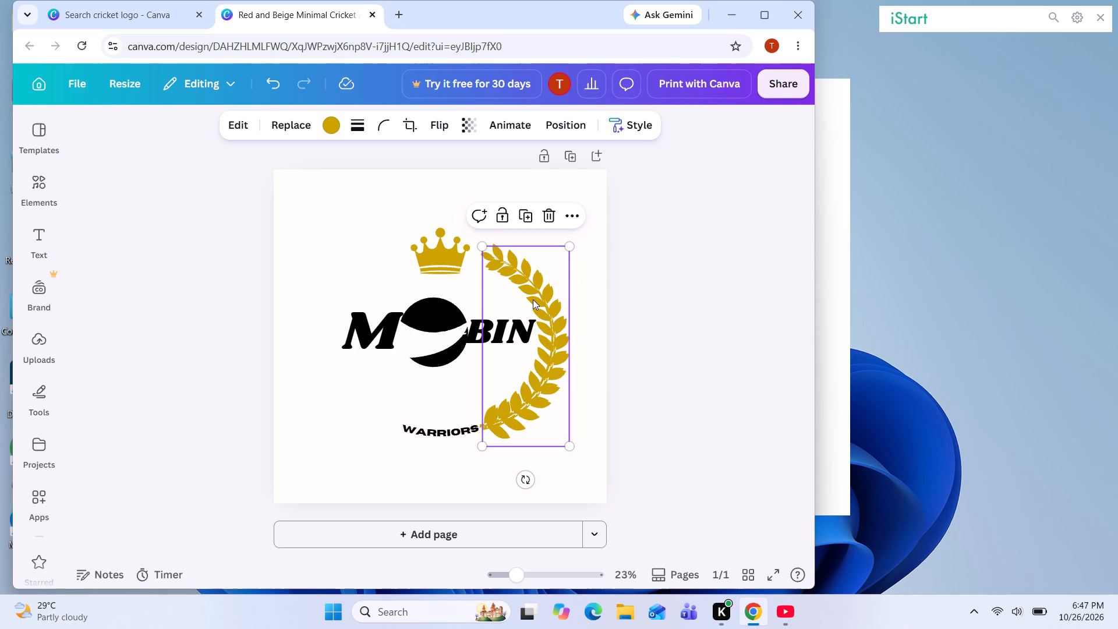
{"action": "left_click_drag", "start_coordinate": [533, 299], "coordinate": [383, 287]}
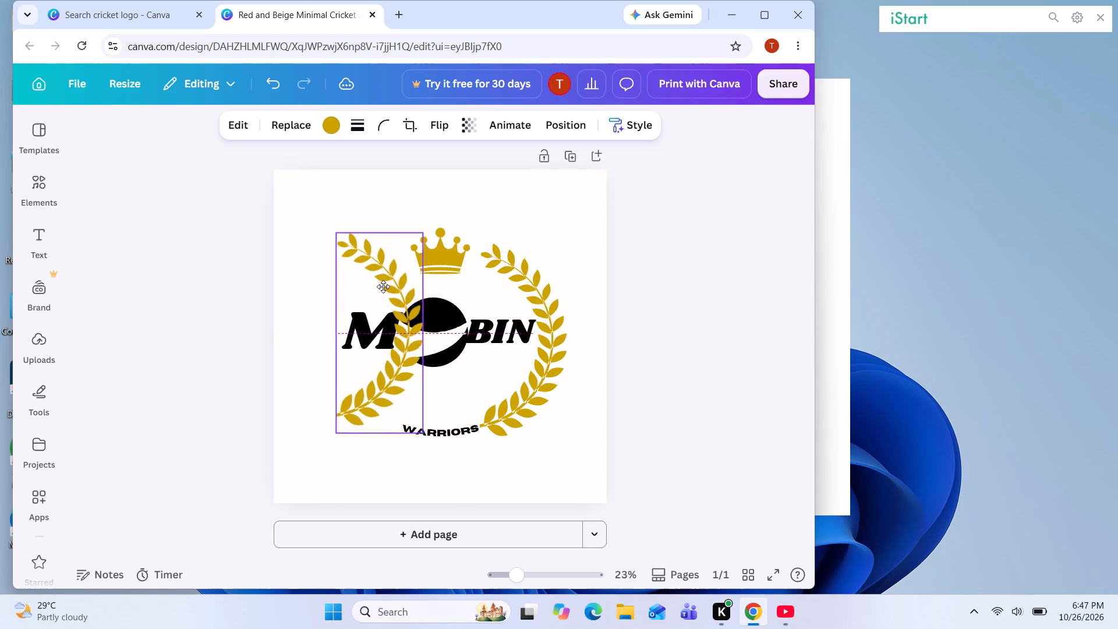
{"action": "left_click_drag", "start_coordinate": [383, 287], "coordinate": [374, 284]}
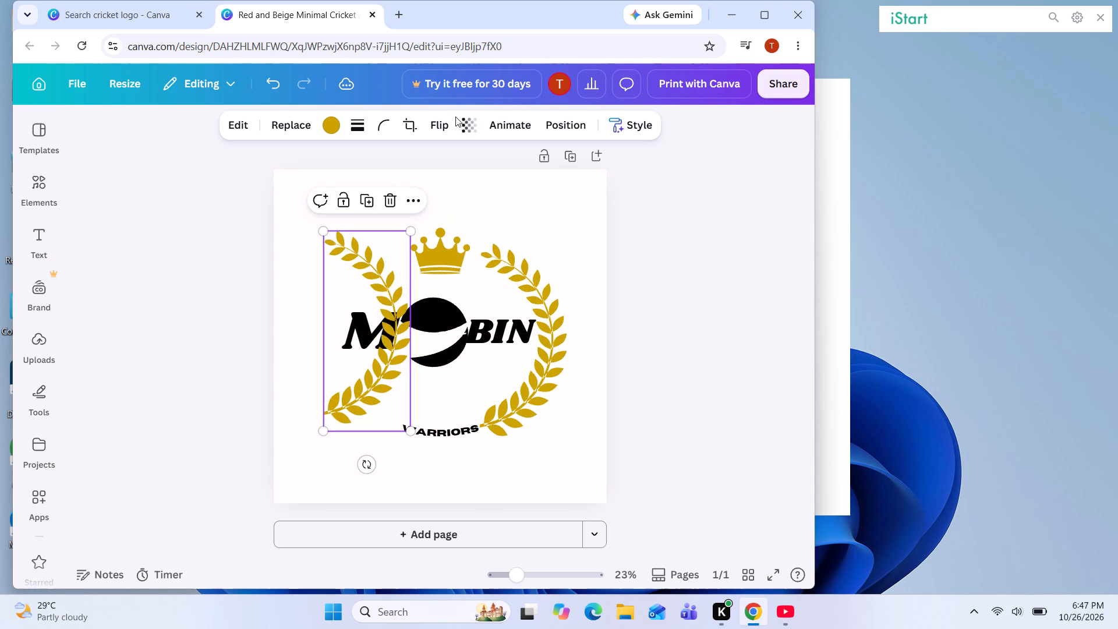
Rotate the laurel image inside the new copy's crop frame to 100° and apply the crop.
{"action": "left_click", "coordinate": [408, 124]}
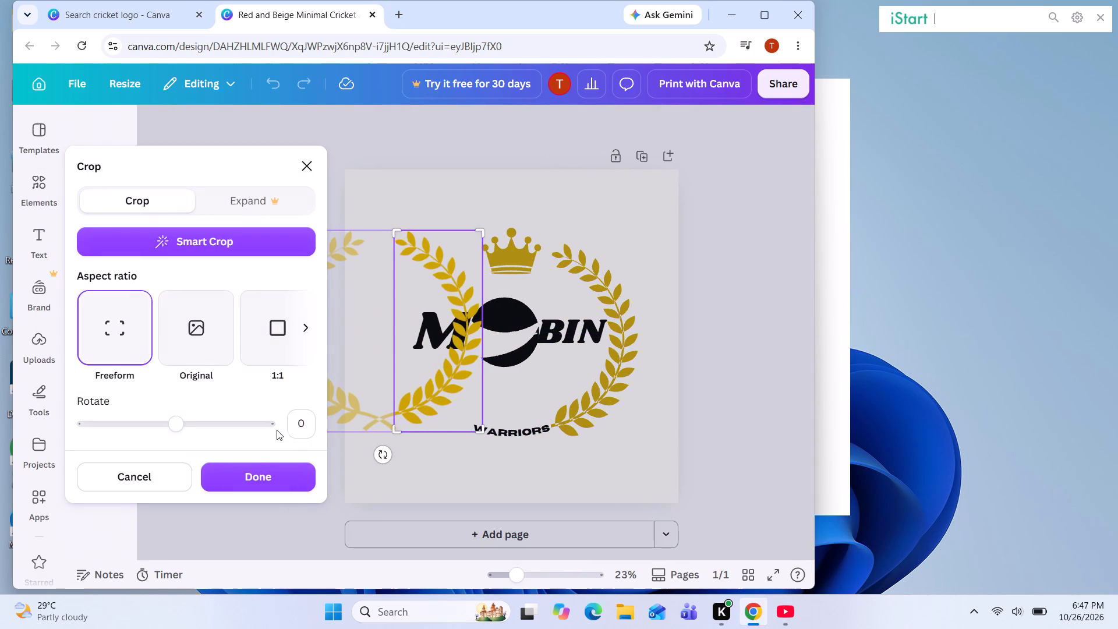
{"action": "left_click", "coordinate": [232, 426]}
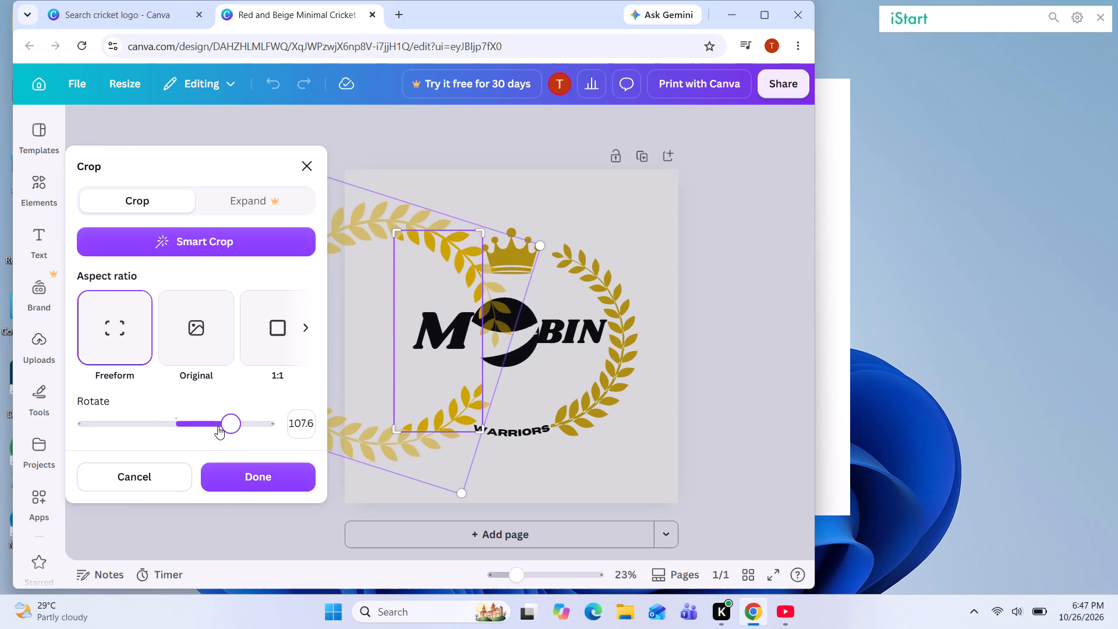
{"action": "left_click", "coordinate": [303, 427]}
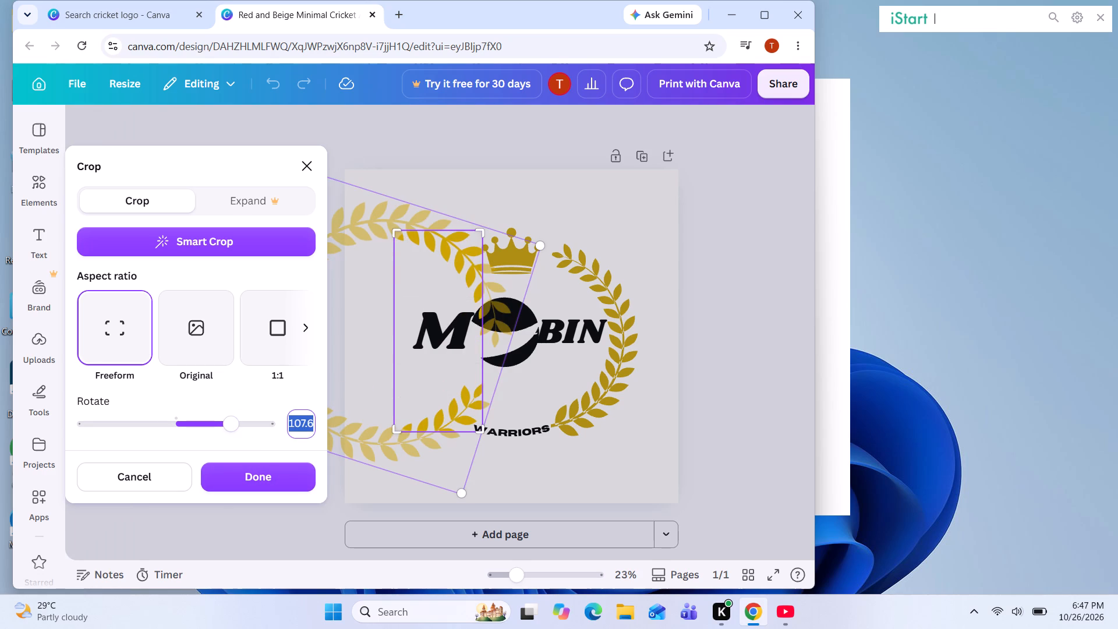
{"action": "key", "text": "BackSpace"}
{"action": "type", "text": "100"}
{"action": "key", "text": "Return"}
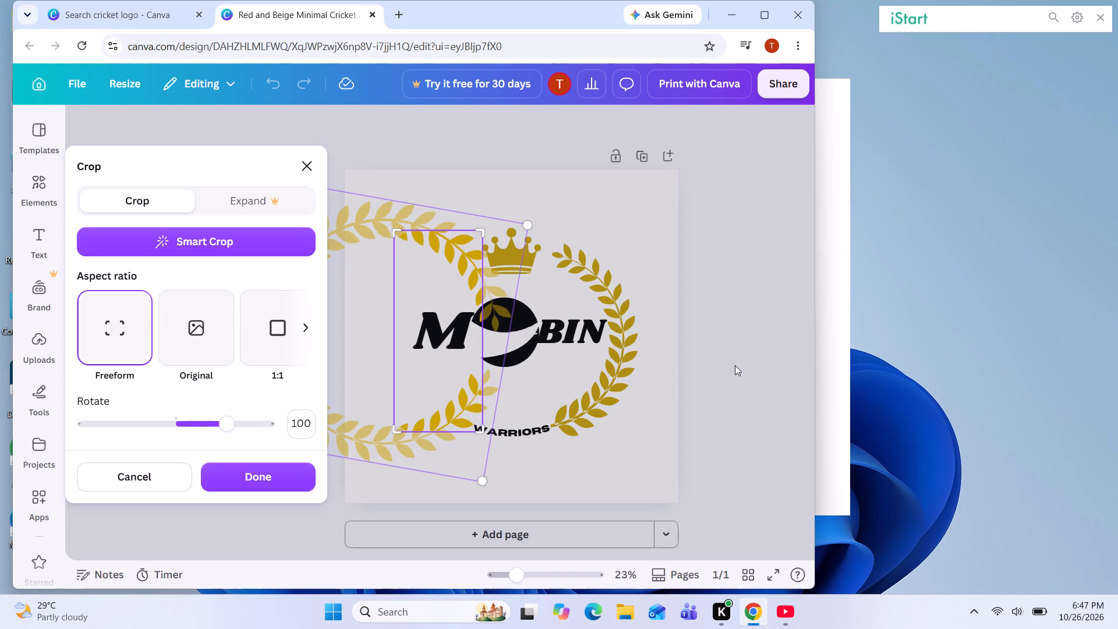
{"action": "left_click", "coordinate": [727, 292]}
{"action": "left_click", "coordinate": [727, 292]}
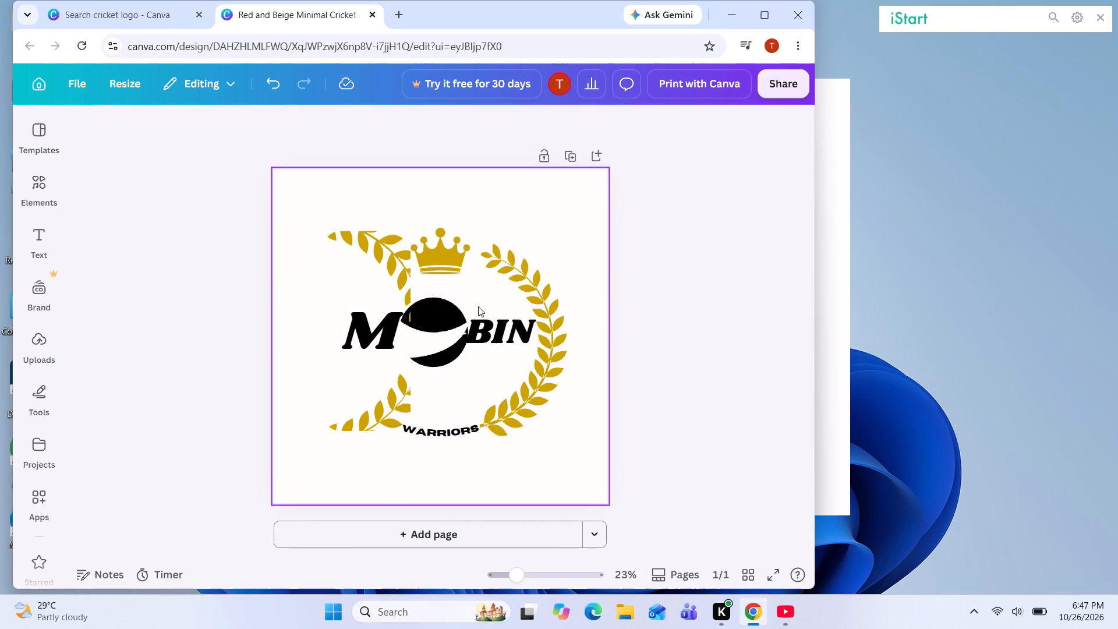
Move the cropped laurel copy slightly lower and closer to the ball, overlapping the M and the start of WARRIORS.
{"action": "left_click_drag", "start_coordinate": [378, 375], "coordinate": [436, 361]}
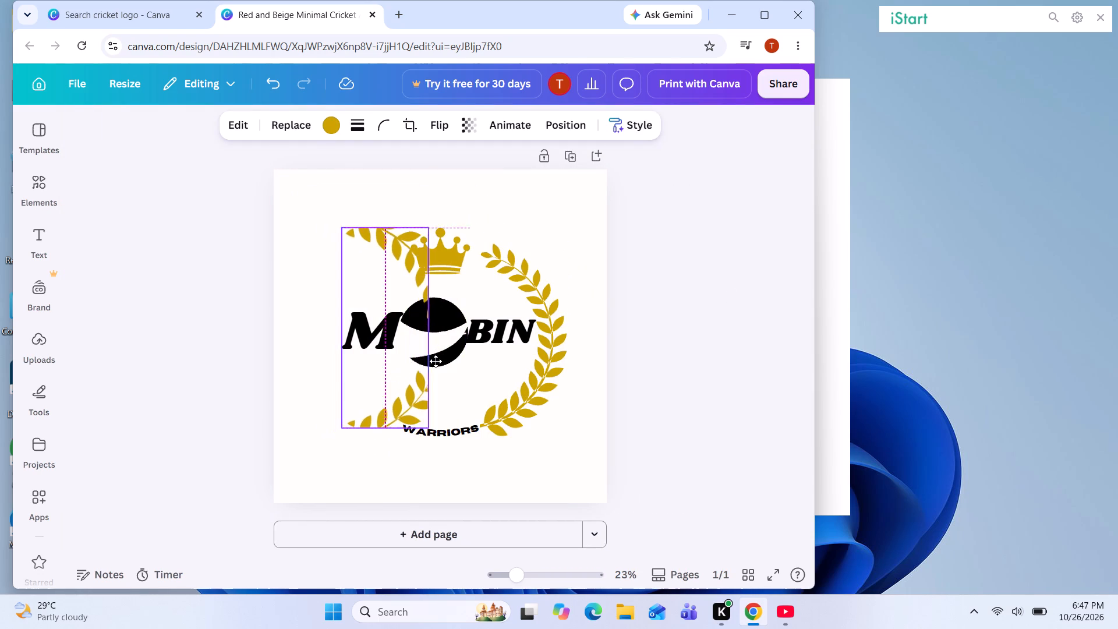
{"action": "left_click_drag", "start_coordinate": [436, 361], "coordinate": [395, 383]}
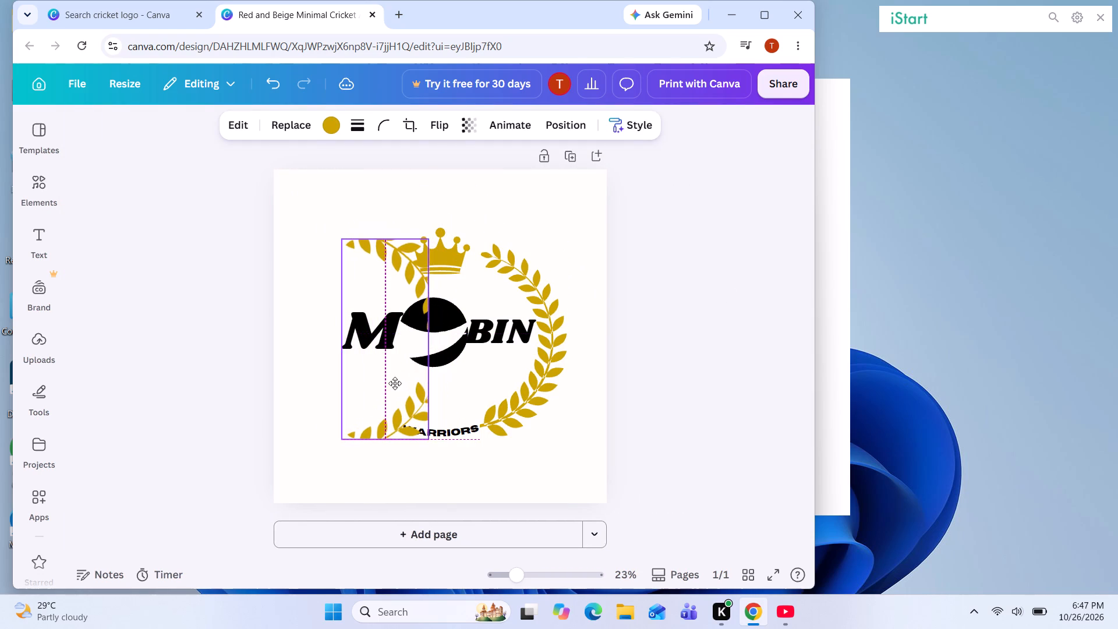
{"action": "left_click_drag", "start_coordinate": [395, 383], "coordinate": [391, 395]}
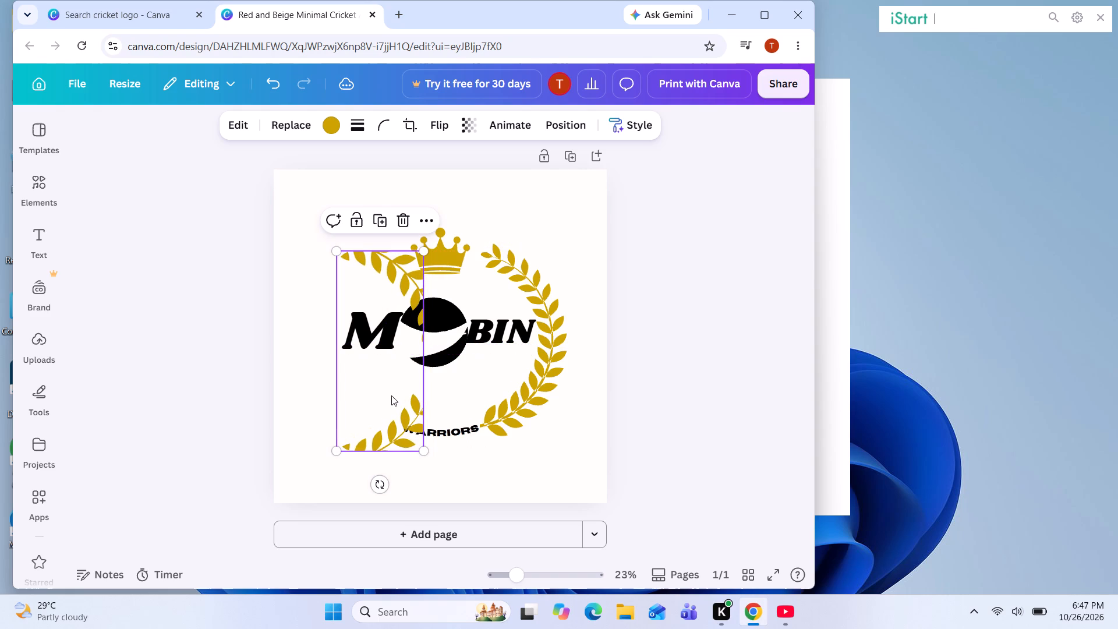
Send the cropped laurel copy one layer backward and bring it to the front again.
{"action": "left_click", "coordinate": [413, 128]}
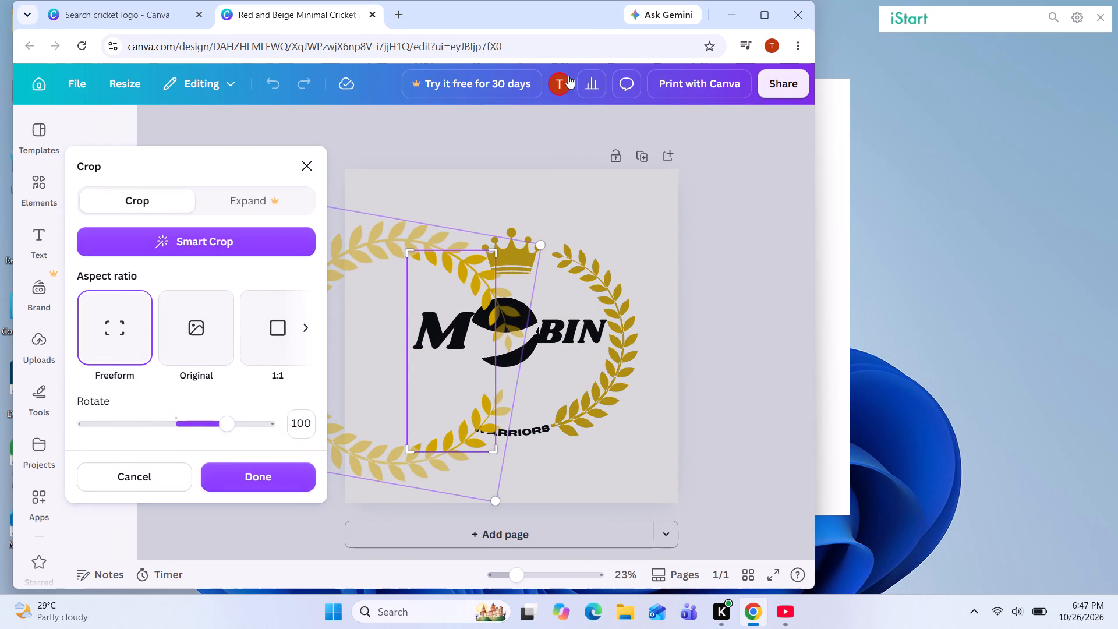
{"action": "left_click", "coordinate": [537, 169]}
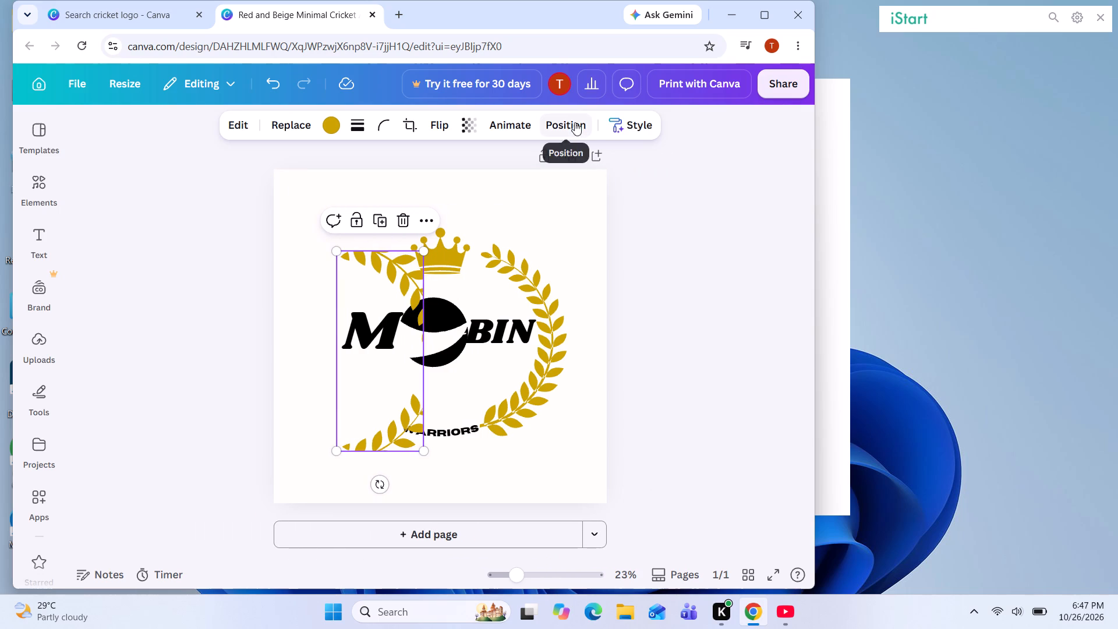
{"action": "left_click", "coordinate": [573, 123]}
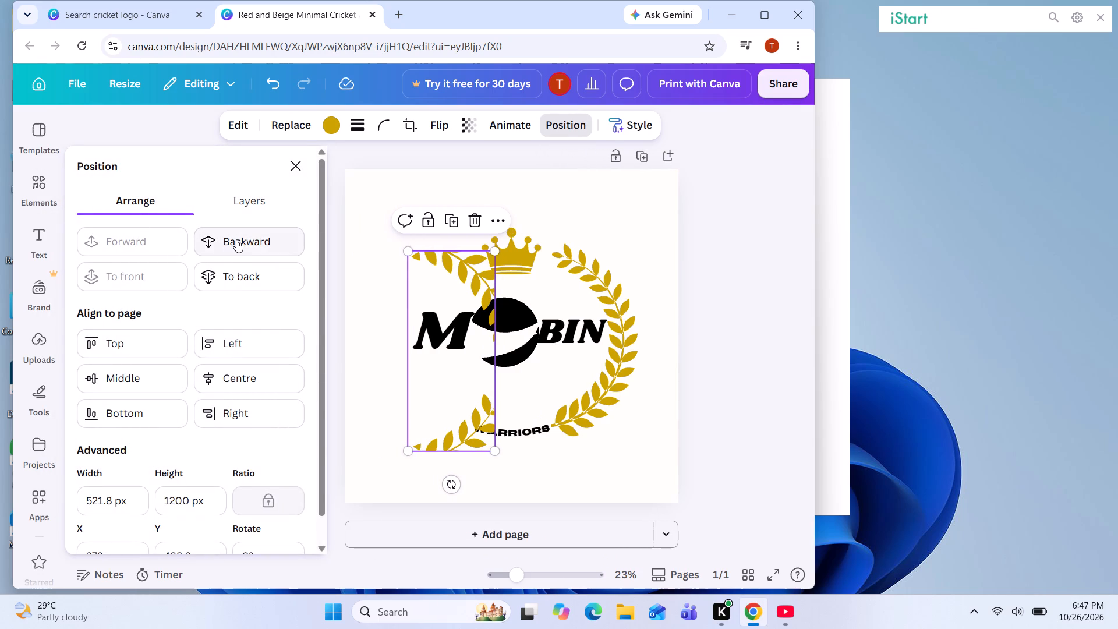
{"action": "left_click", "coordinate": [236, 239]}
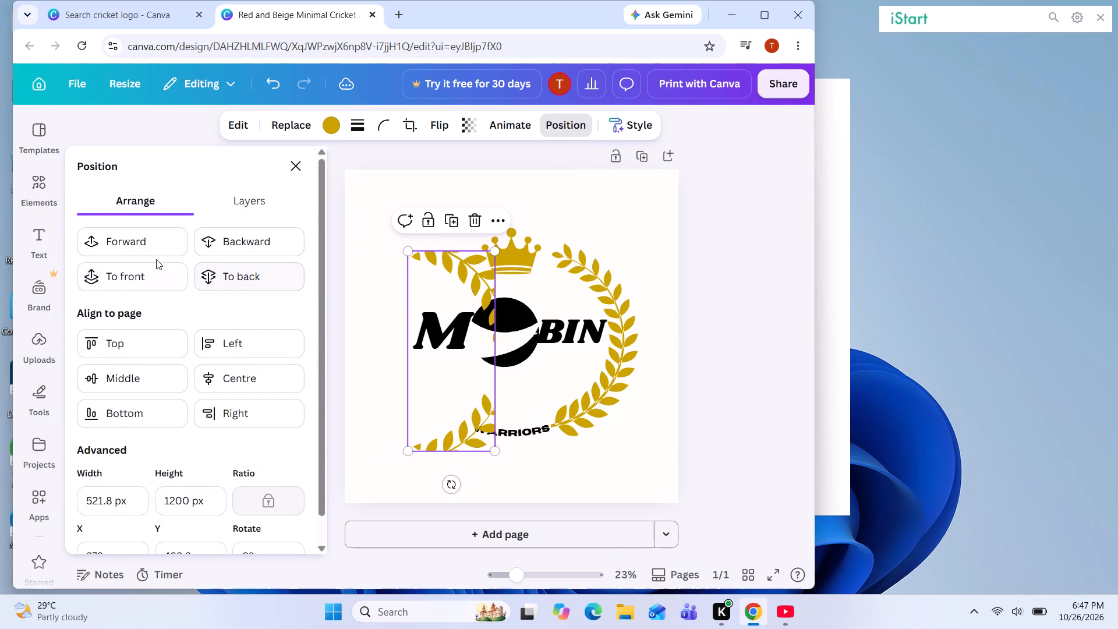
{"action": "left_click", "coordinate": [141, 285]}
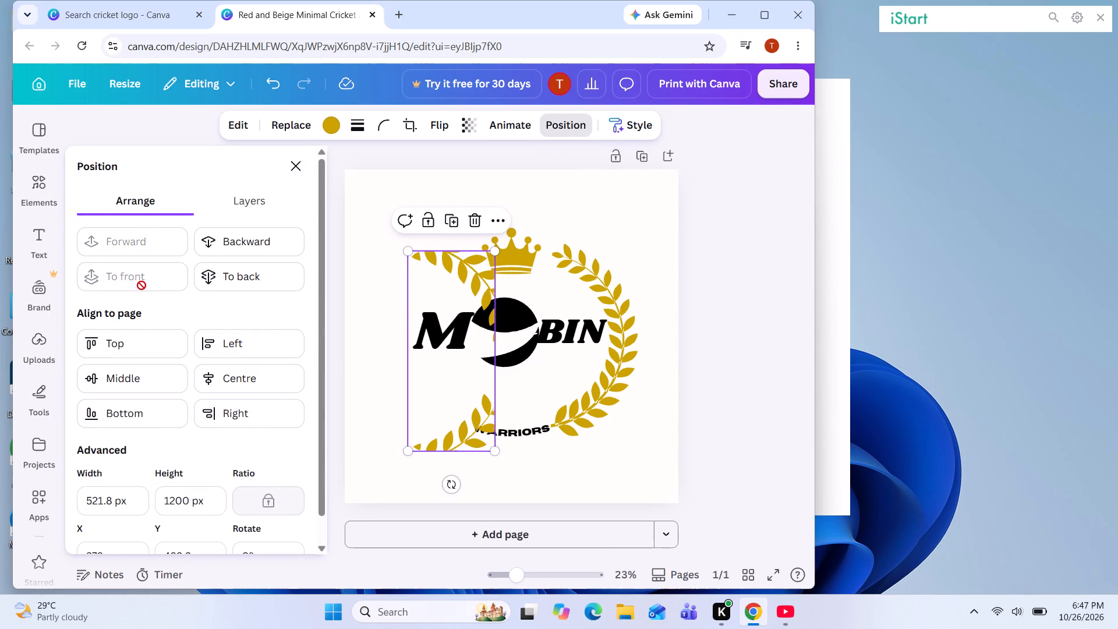
Align the cropped laurel copy with the page's left edge and vertical middle.
{"action": "left_click", "coordinate": [130, 342]}
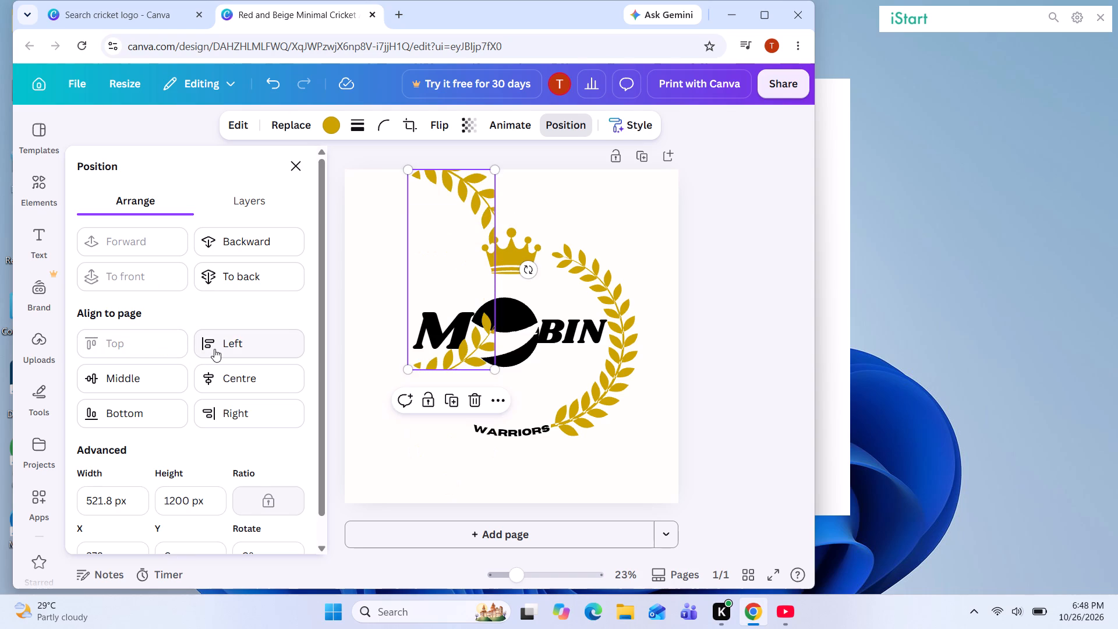
{"action": "left_click", "coordinate": [214, 349]}
{"action": "left_click", "coordinate": [104, 374]}
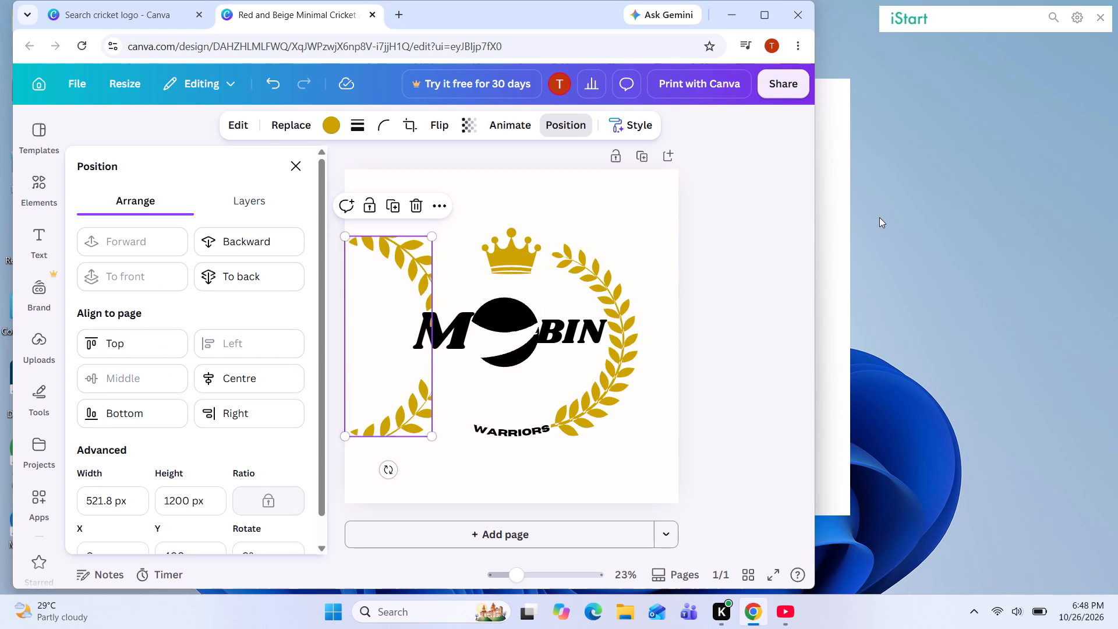
{"action": "left_click", "coordinate": [775, 235]}
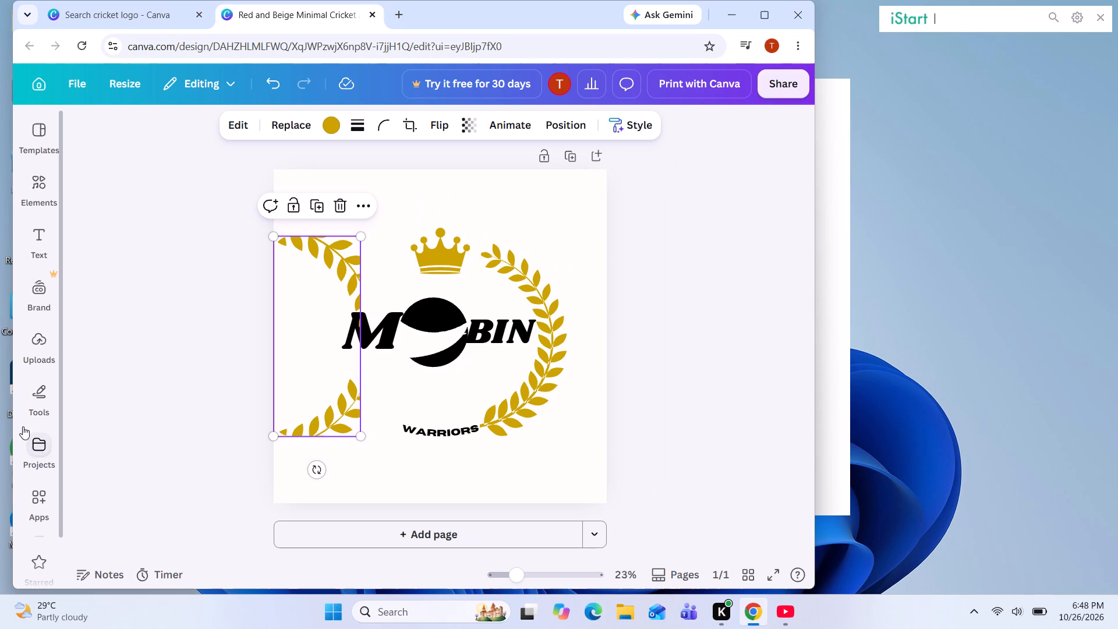
Delete the red CRICKET logo design, Red and Beige Mini..., from the editor's project list.
{"action": "left_click", "coordinate": [39, 455]}
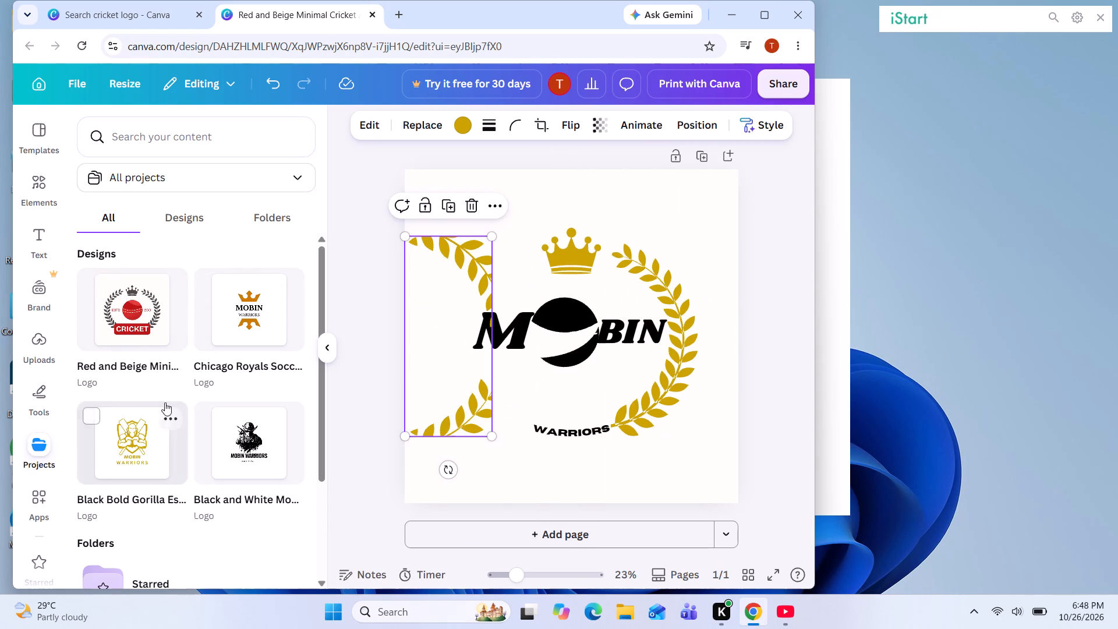
{"action": "left_click", "coordinate": [85, 275]}
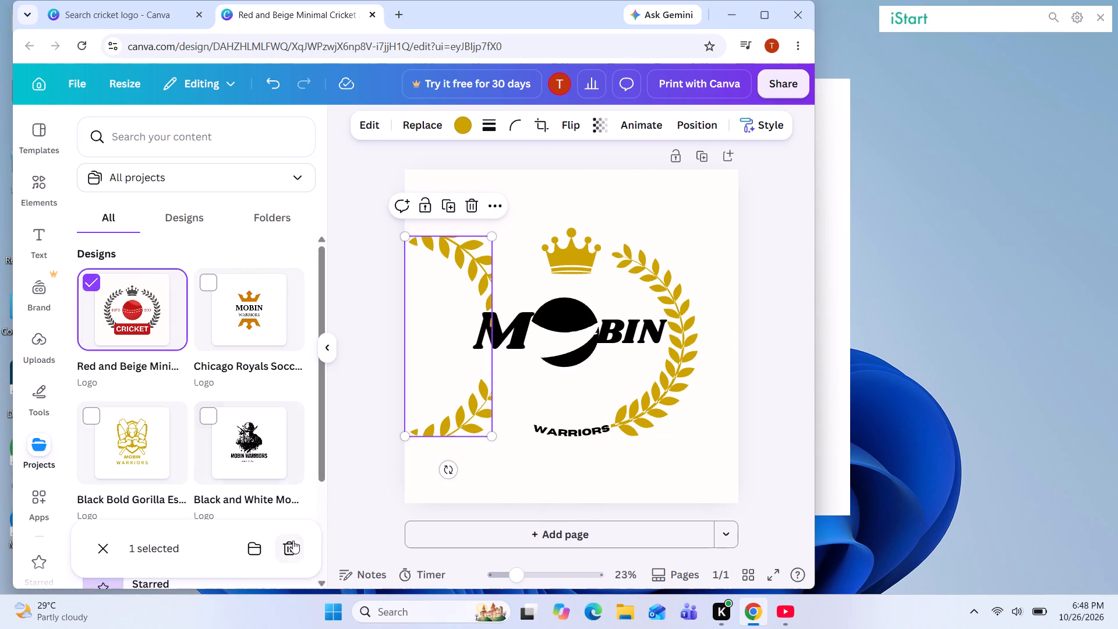
{"action": "left_click", "coordinate": [289, 543]}
{"action": "left_click", "coordinate": [517, 355]}
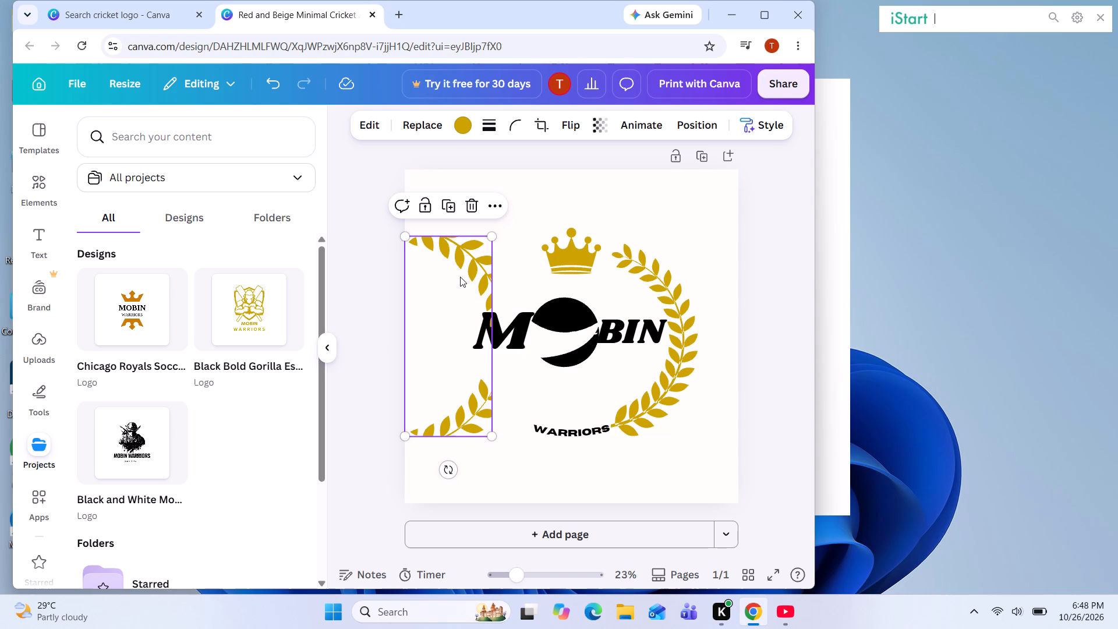
Recheck the project list and close the Red and Beige Minimal Cricket design.
{"action": "left_click", "coordinate": [44, 436]}
{"action": "left_click", "coordinate": [637, 252]}
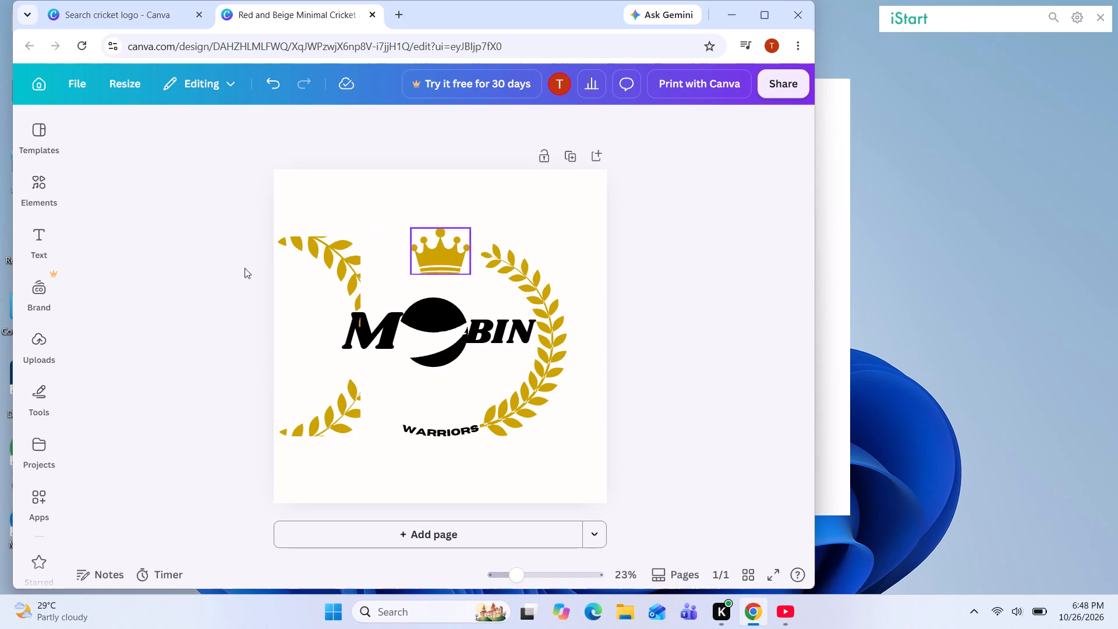
{"action": "left_click", "coordinate": [41, 445]}
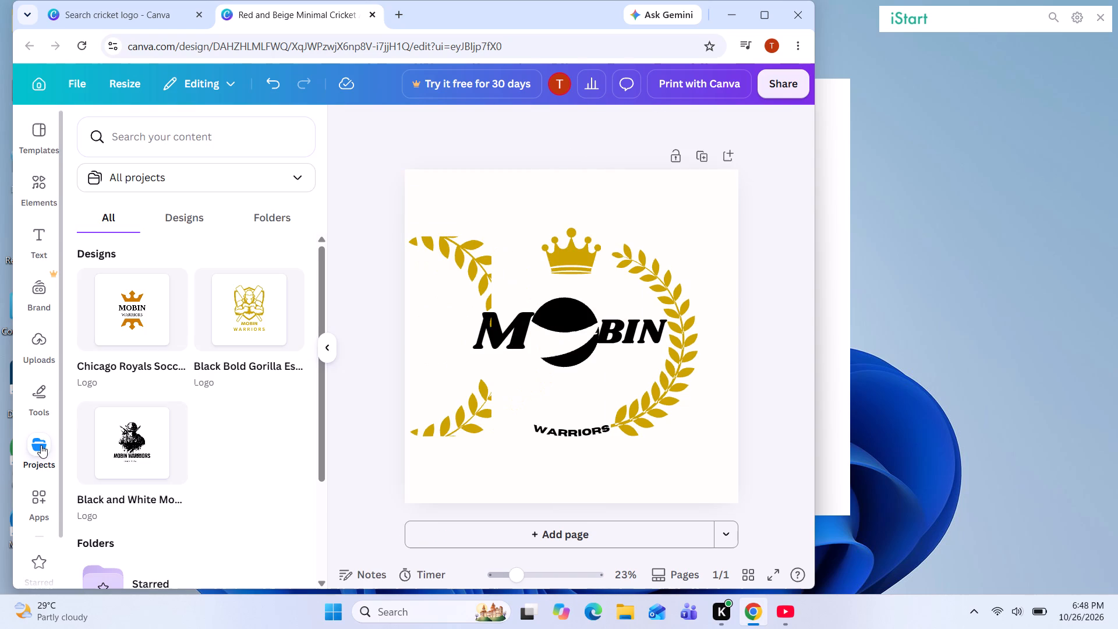
{"action": "scroll", "coordinate": [105, 294], "scroll_direction": "down", "scroll_amount": 1}
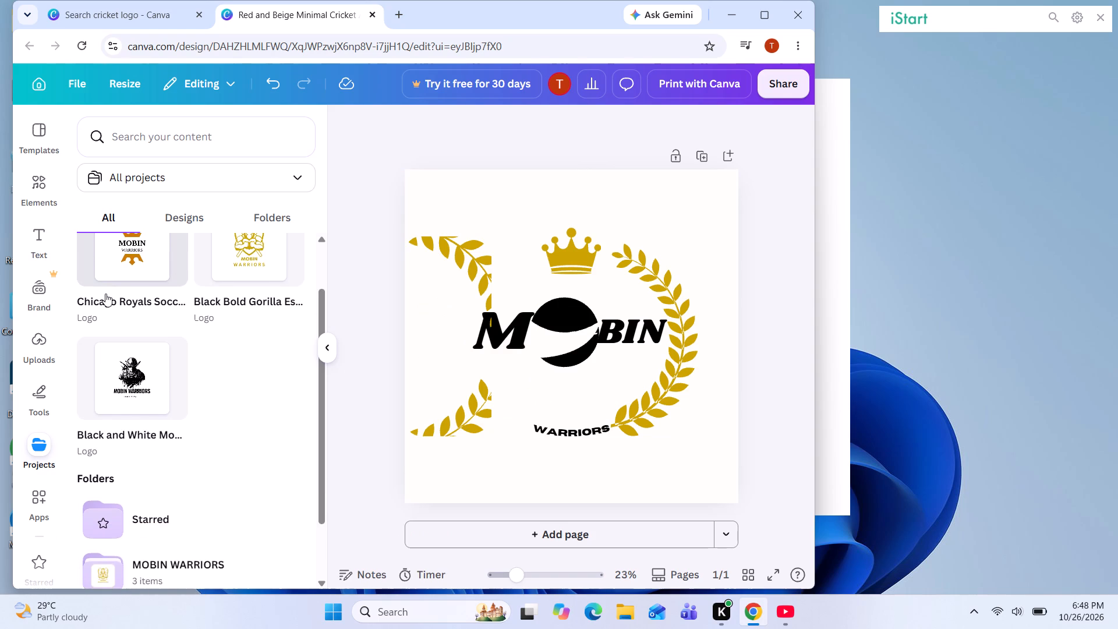
{"action": "scroll", "coordinate": [105, 294], "scroll_direction": "up", "scroll_amount": 1}
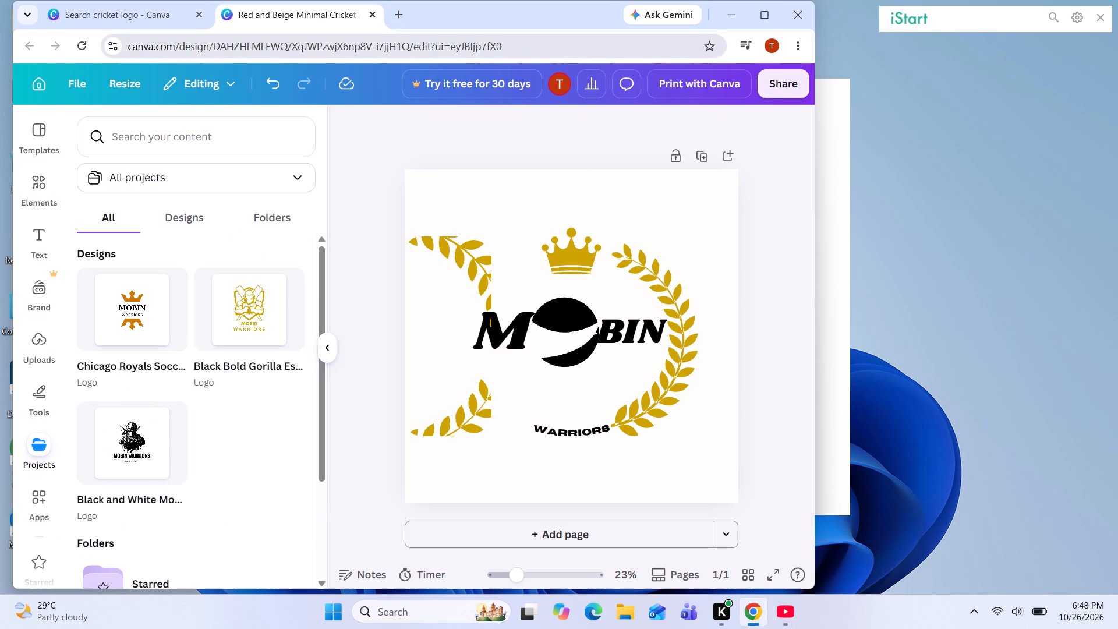
{"action": "left_click", "coordinate": [373, 19]}
Go from the template search to the All projects page and find the recent designs.
{"action": "triple_click", "coordinate": [27, 50]}
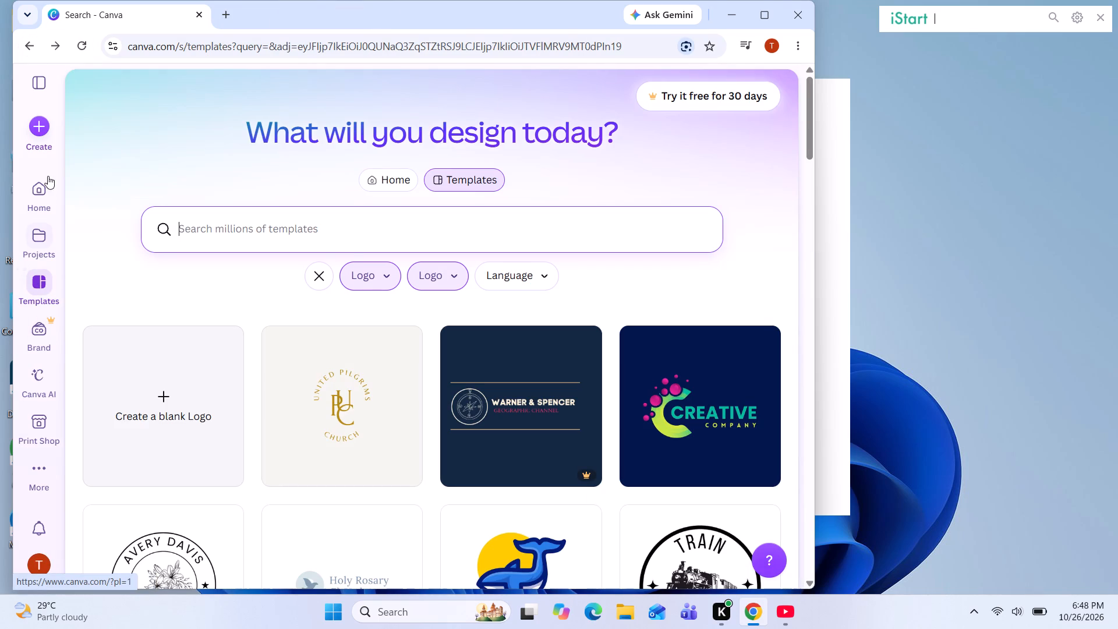
{"action": "left_click", "coordinate": [50, 236]}
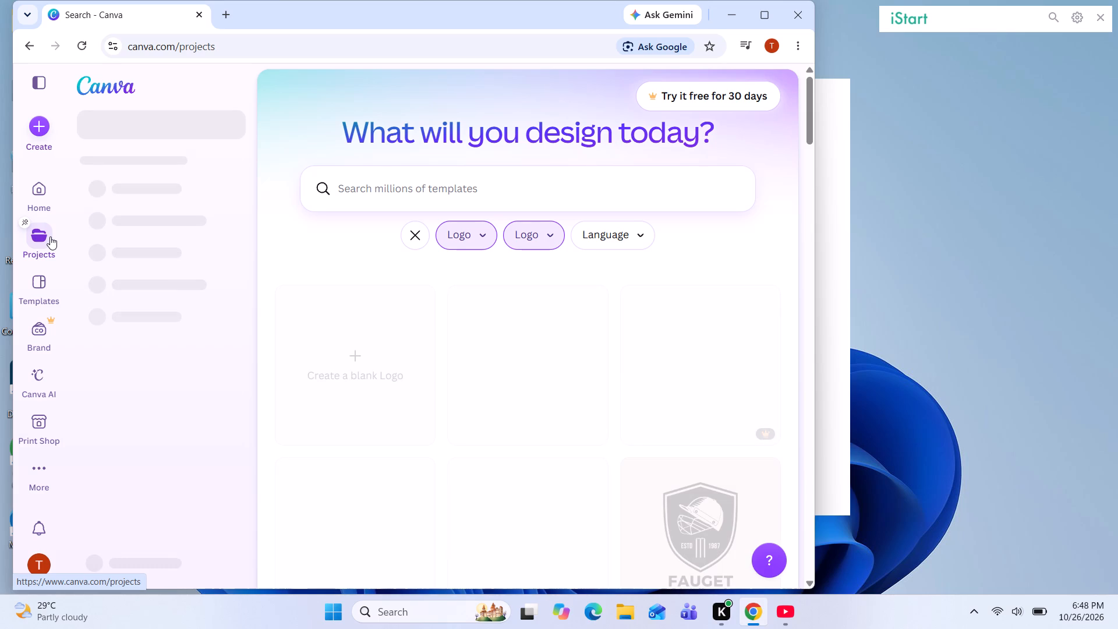
{"action": "scroll", "coordinate": [50, 236], "scroll_direction": "up", "scroll_amount": 1}
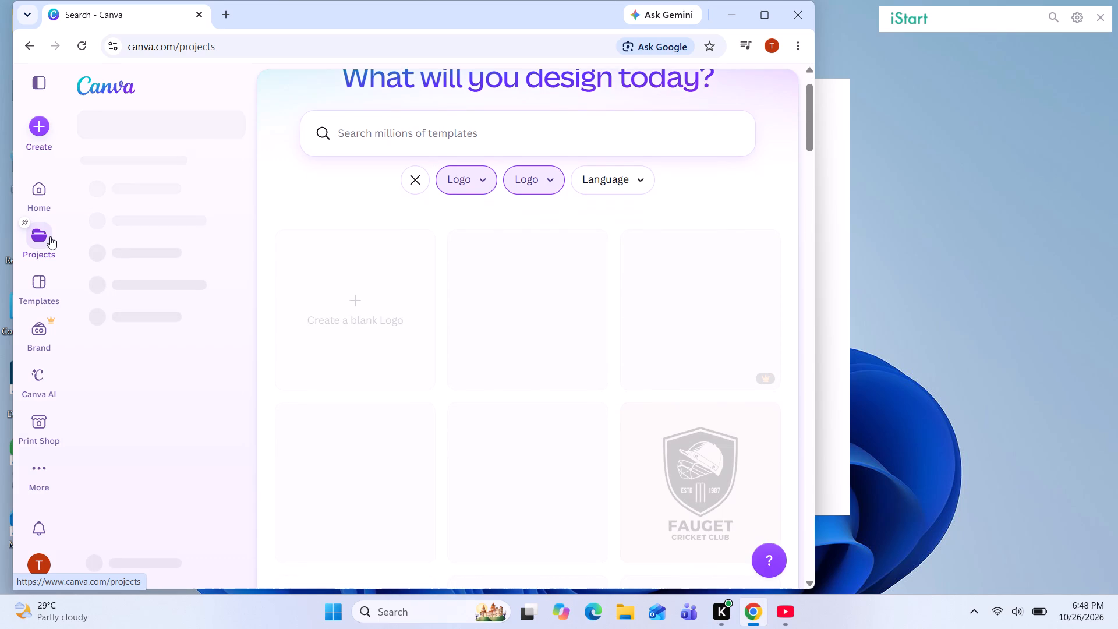
{"action": "scroll", "coordinate": [50, 236], "scroll_direction": "up", "scroll_amount": 2}
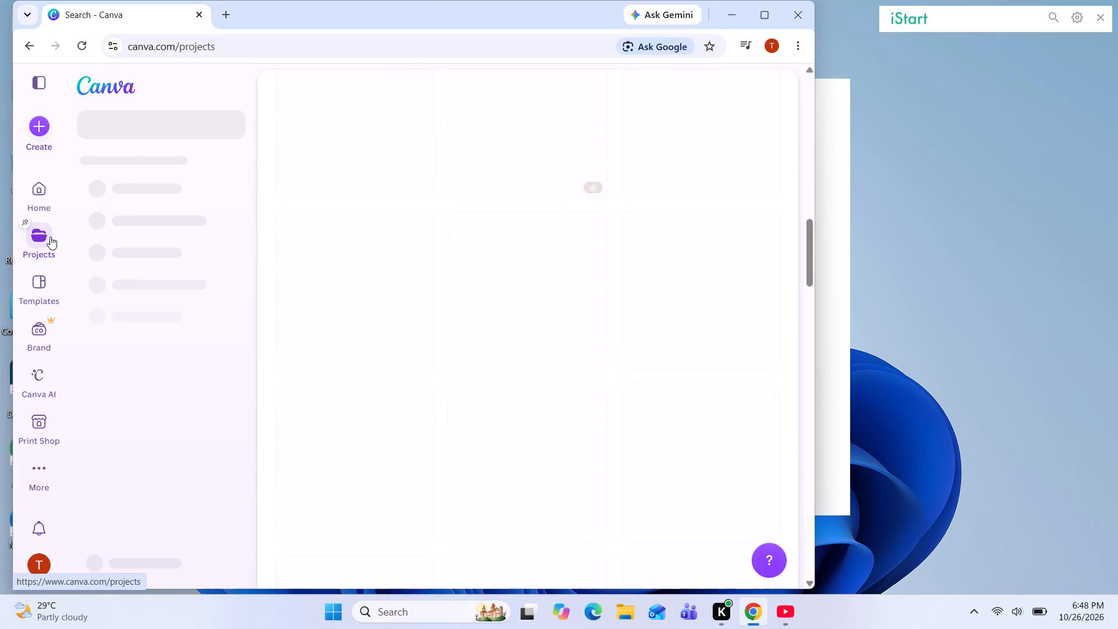
{"action": "scroll", "coordinate": [50, 236], "scroll_direction": "up", "scroll_amount": 5}
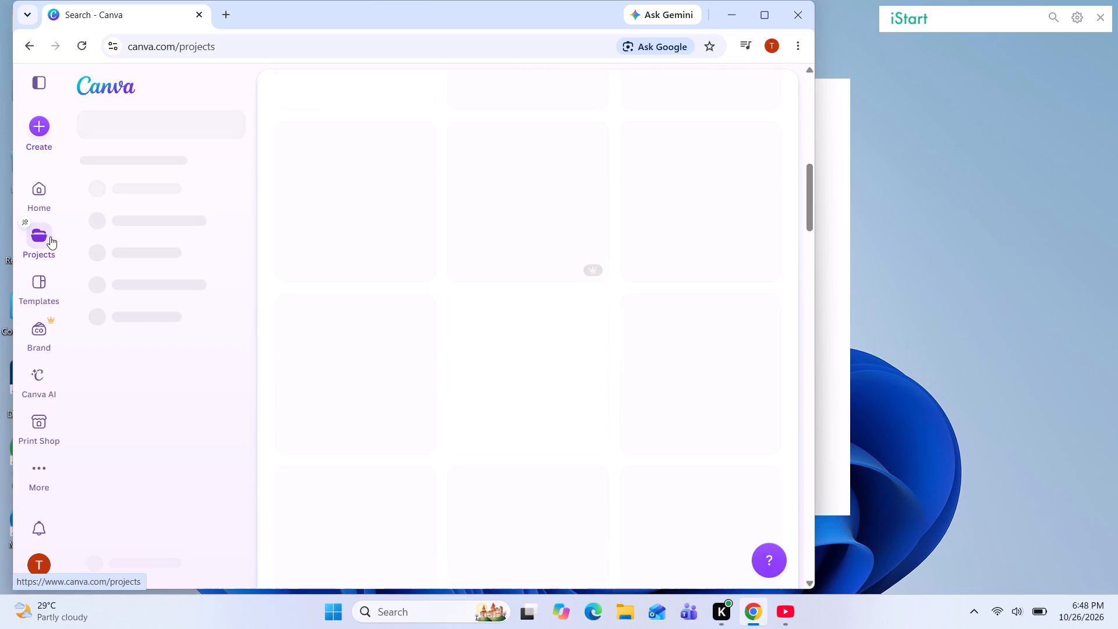
{"action": "scroll", "coordinate": [50, 236], "scroll_direction": "up", "scroll_amount": 4}
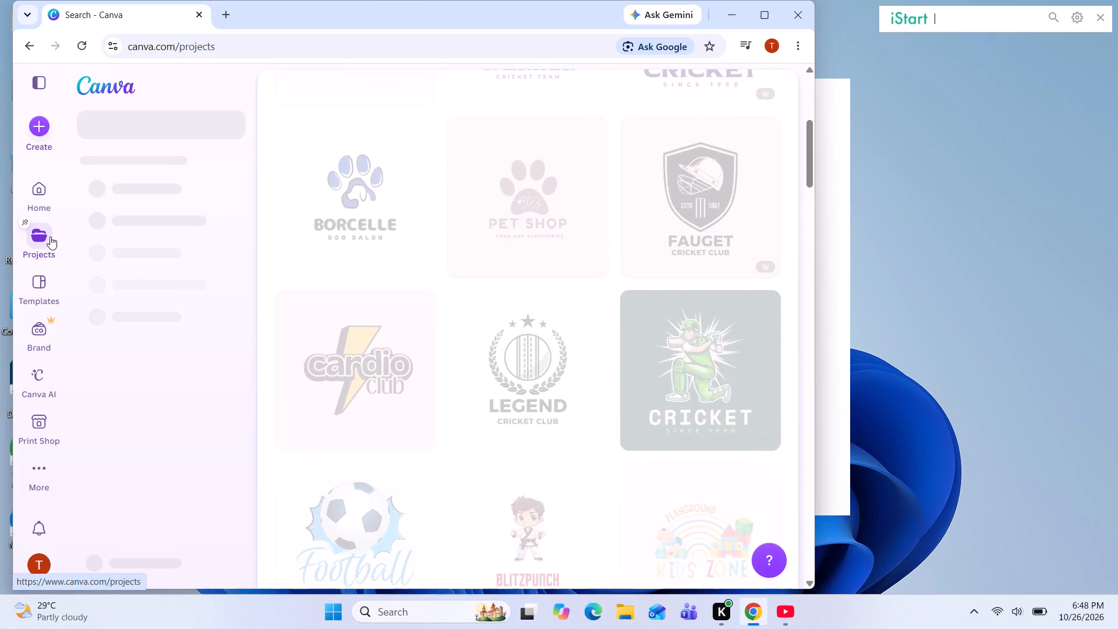
{"action": "scroll", "coordinate": [50, 236], "scroll_direction": "up", "scroll_amount": 2}
{"action": "scroll", "coordinate": [50, 236], "scroll_direction": "down", "scroll_amount": 1}
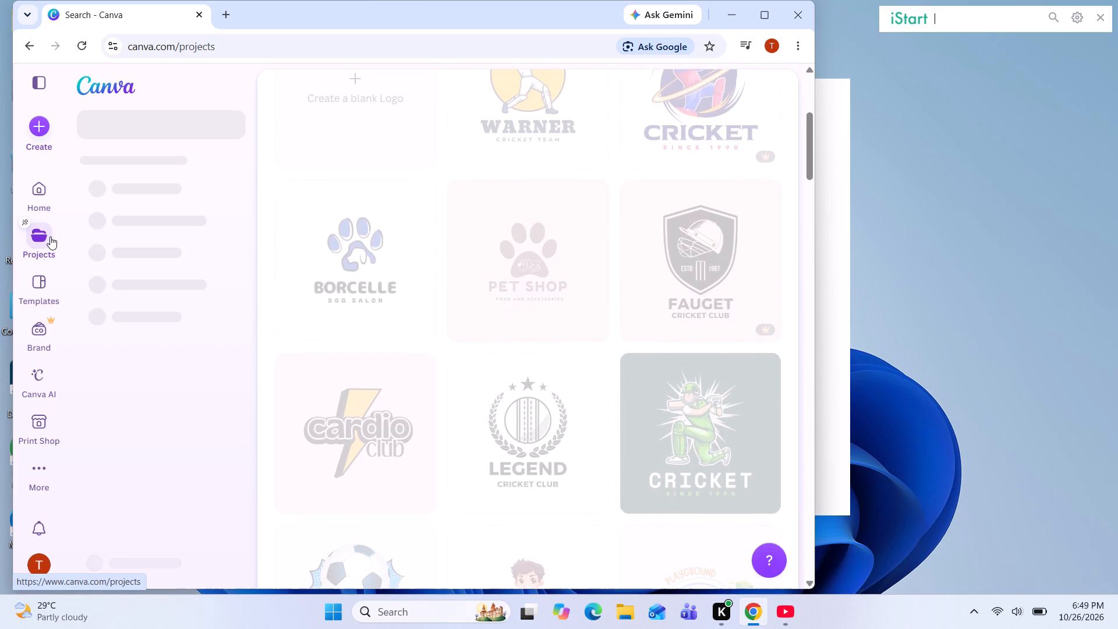
{"action": "scroll", "coordinate": [50, 236], "scroll_direction": "down", "scroll_amount": 2}
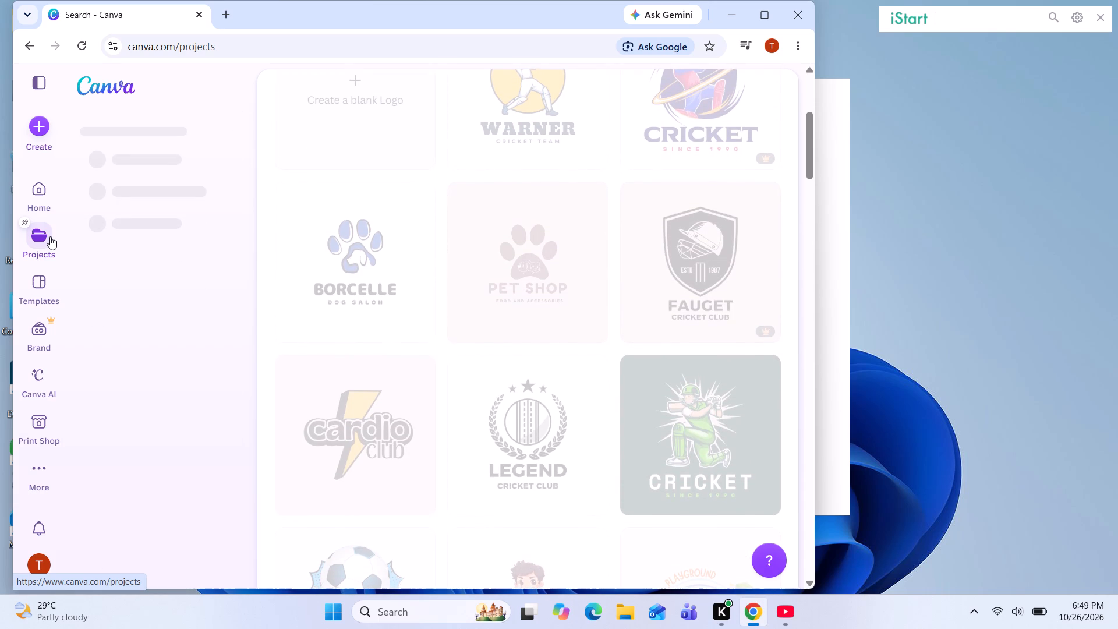
{"action": "scroll", "coordinate": [50, 236], "scroll_direction": "down", "scroll_amount": 1}
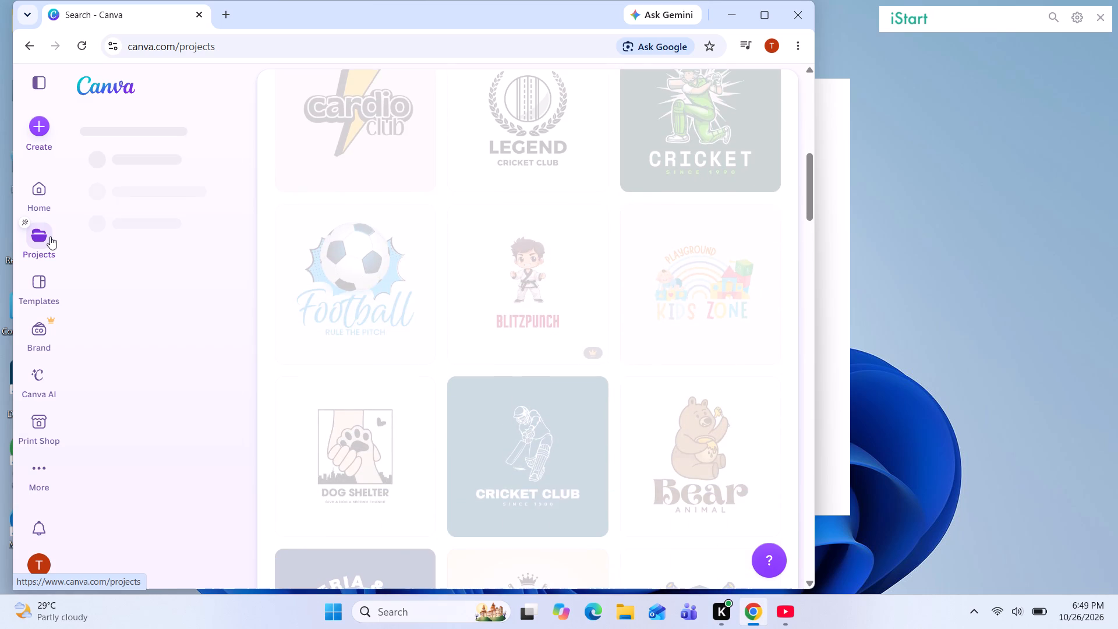
{"action": "scroll", "coordinate": [50, 236], "scroll_direction": "up", "scroll_amount": 5}
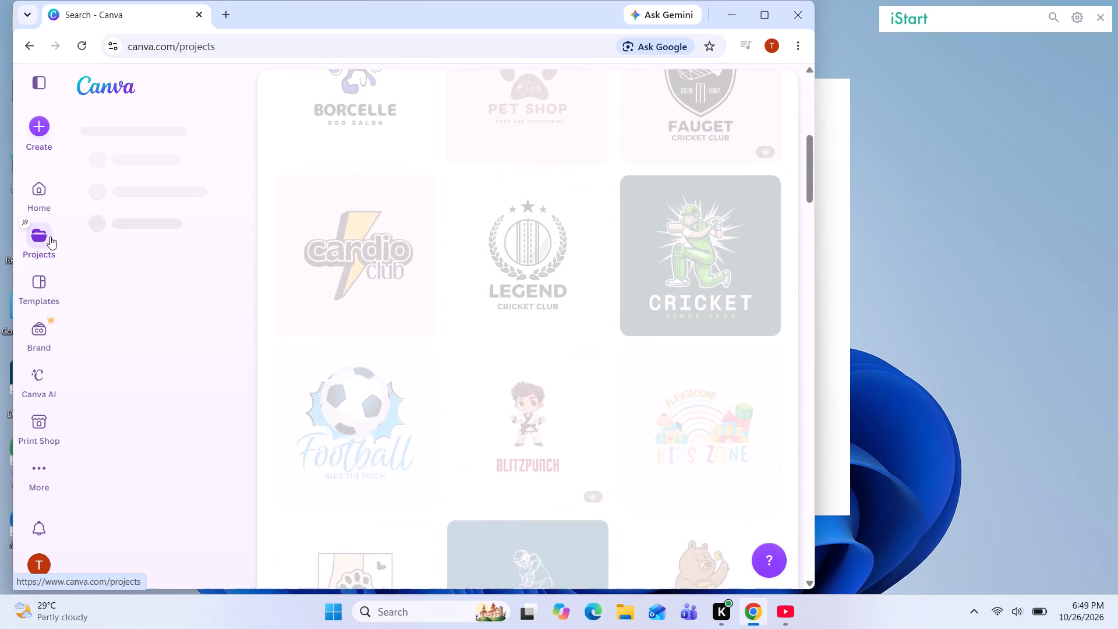
{"action": "scroll", "coordinate": [50, 236], "scroll_direction": "up", "scroll_amount": 1}
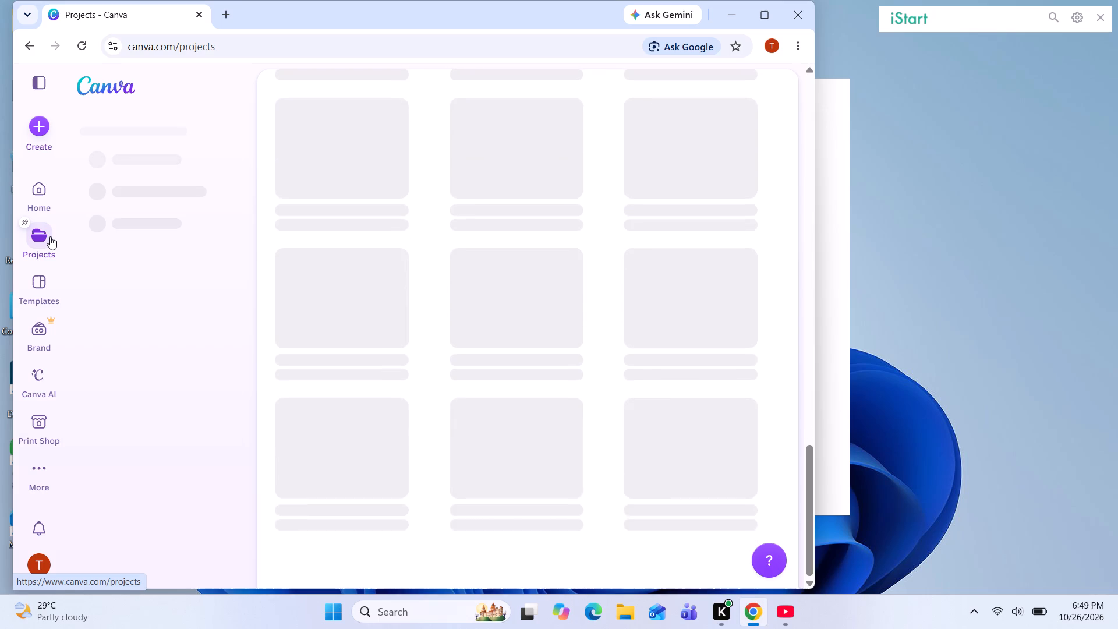
{"action": "scroll", "coordinate": [50, 236], "scroll_direction": "up", "scroll_amount": 3}
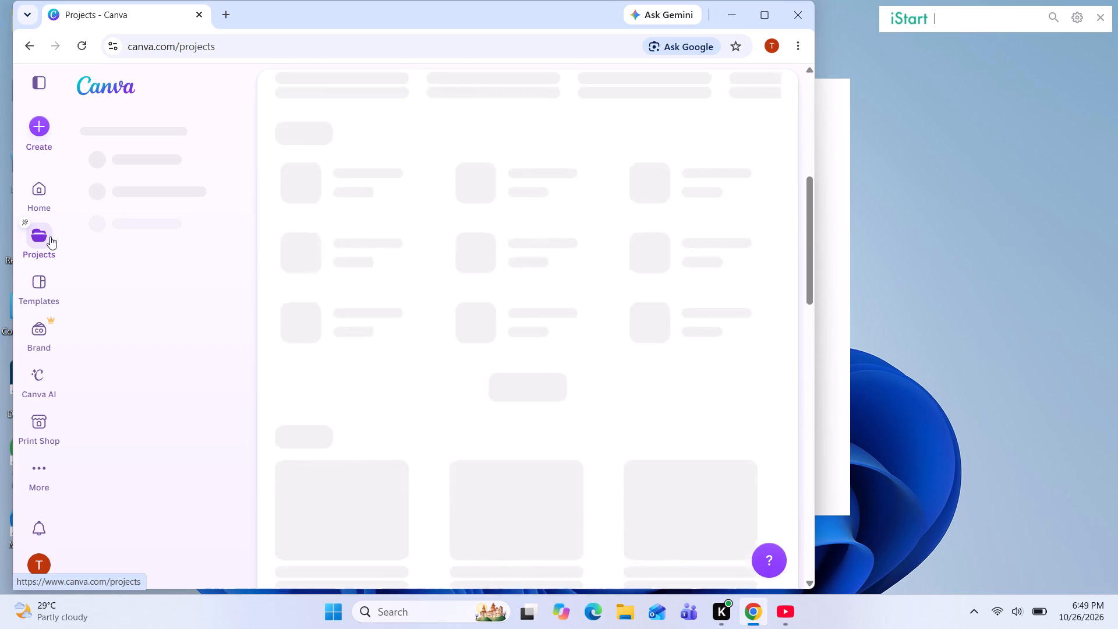
{"action": "scroll", "coordinate": [50, 236], "scroll_direction": "up", "scroll_amount": 1}
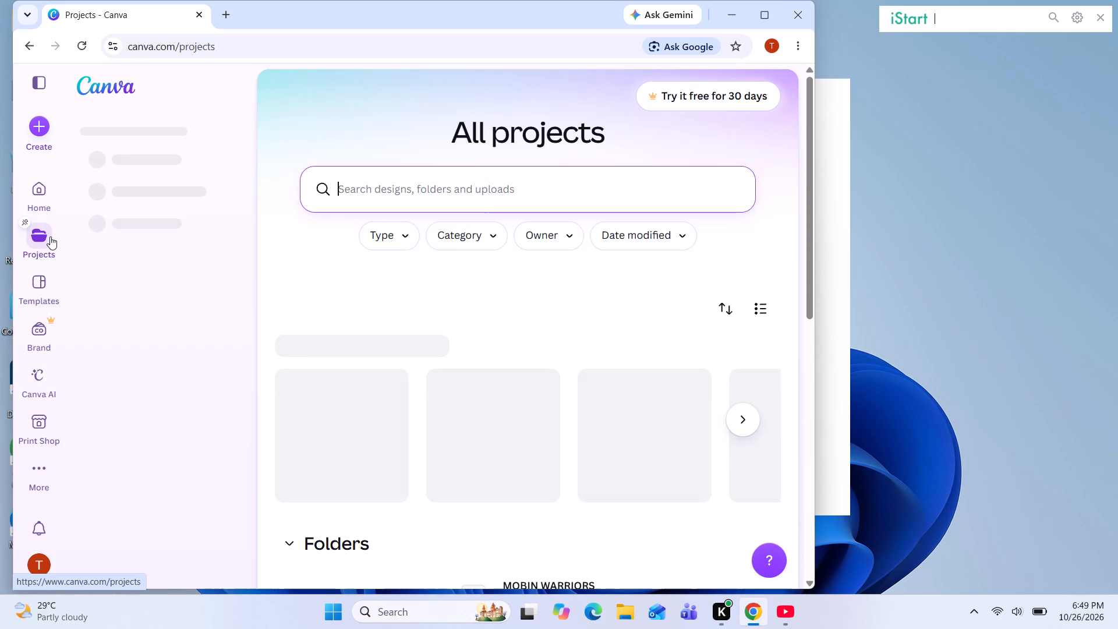
{"action": "scroll", "coordinate": [50, 236], "scroll_direction": "up", "scroll_amount": 3}
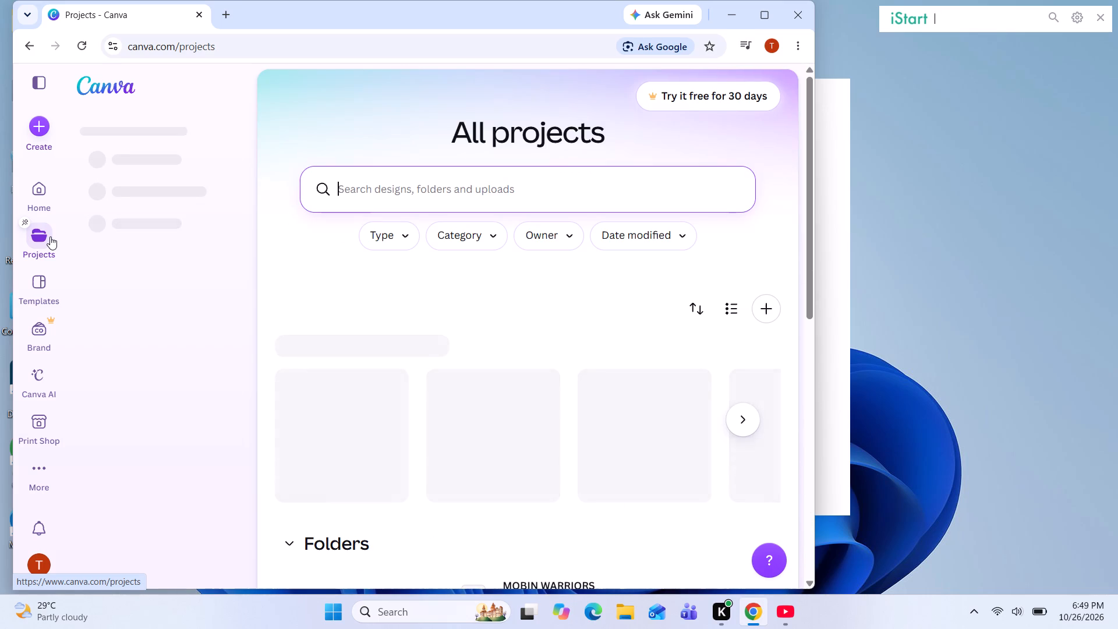
{"action": "scroll", "coordinate": [50, 236], "scroll_direction": "up", "scroll_amount": 2}
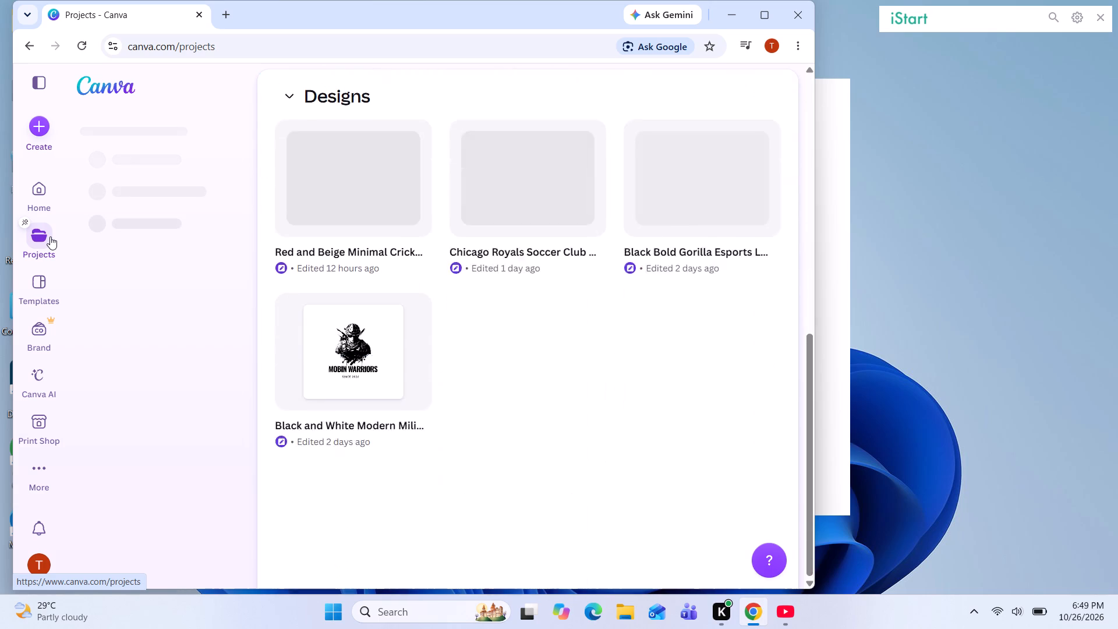
{"action": "scroll", "coordinate": [50, 236], "scroll_direction": "up", "scroll_amount": 1}
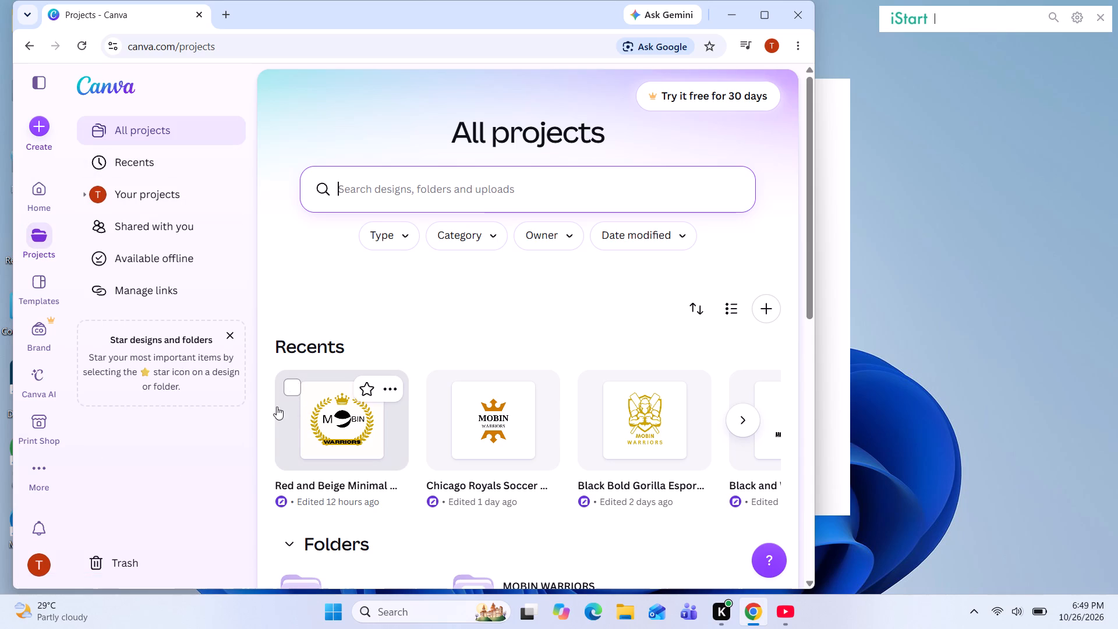
Move the recent Red and Beige Minimal design with the gold-wreath MOBIN logo to Trash.
{"action": "left_click", "coordinate": [293, 395]}
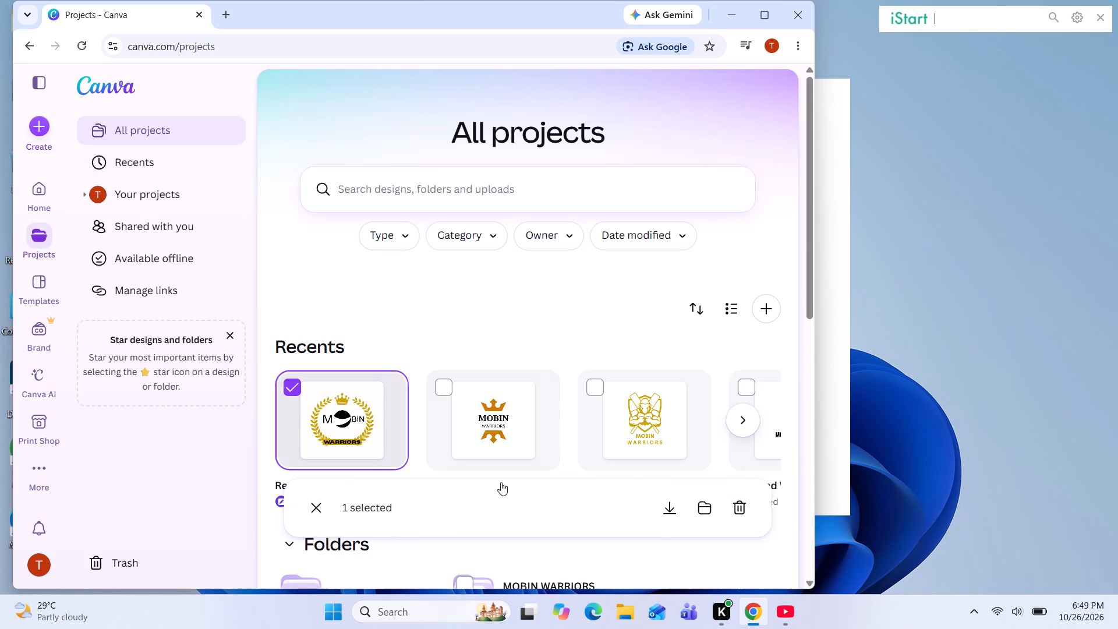
{"action": "left_click", "coordinate": [738, 510]}
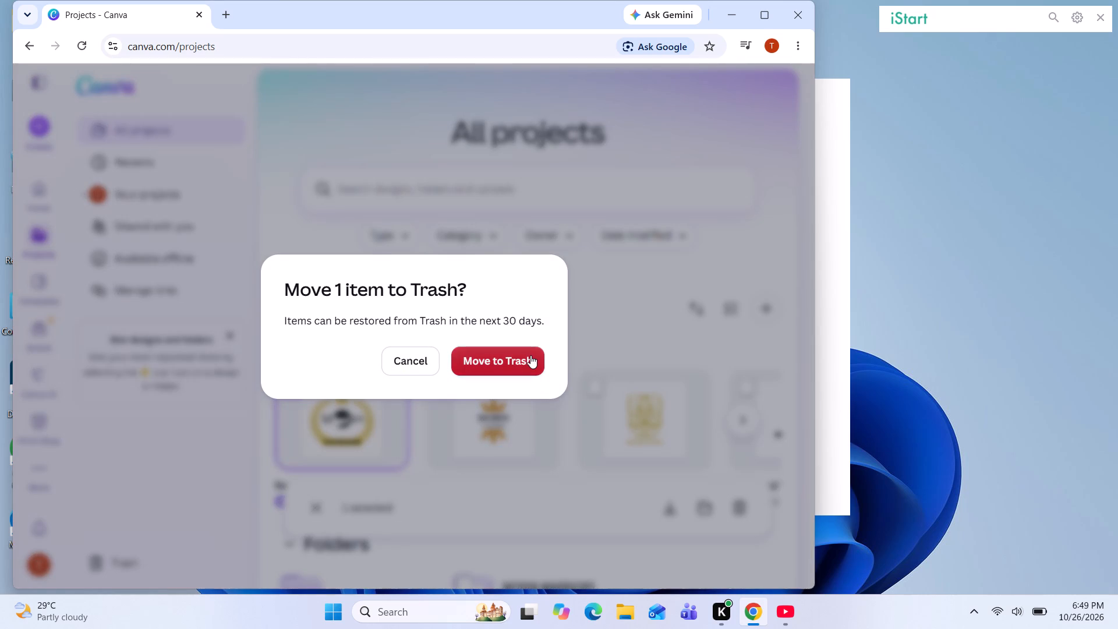
{"action": "left_click", "coordinate": [530, 355]}
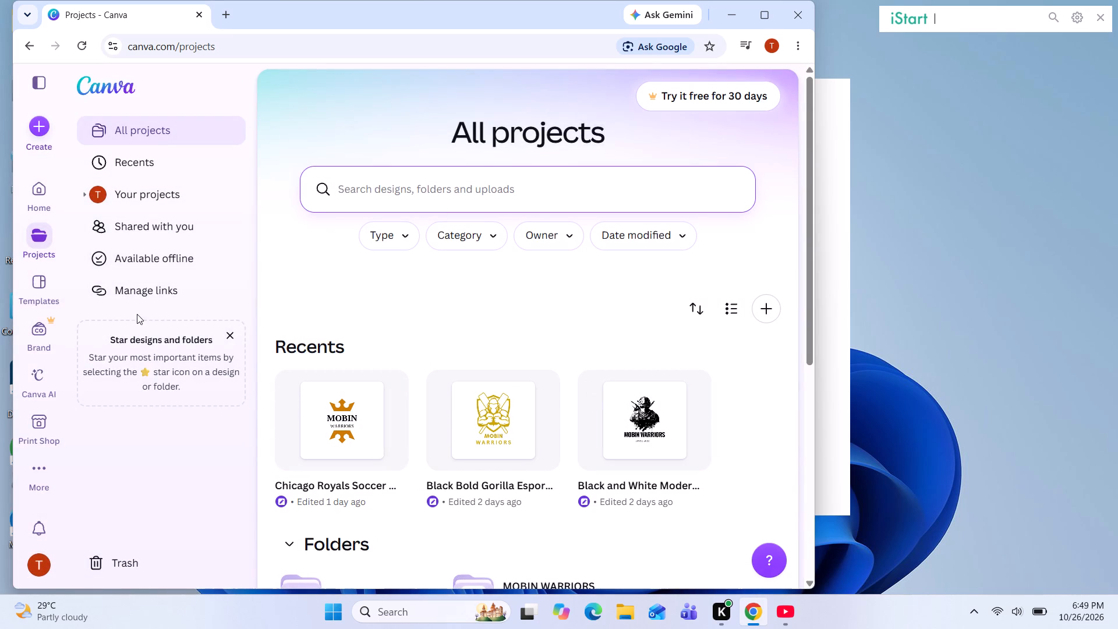
Browse the Logo category of the templates for a cricket club design.
{"action": "left_click", "coordinate": [37, 273]}
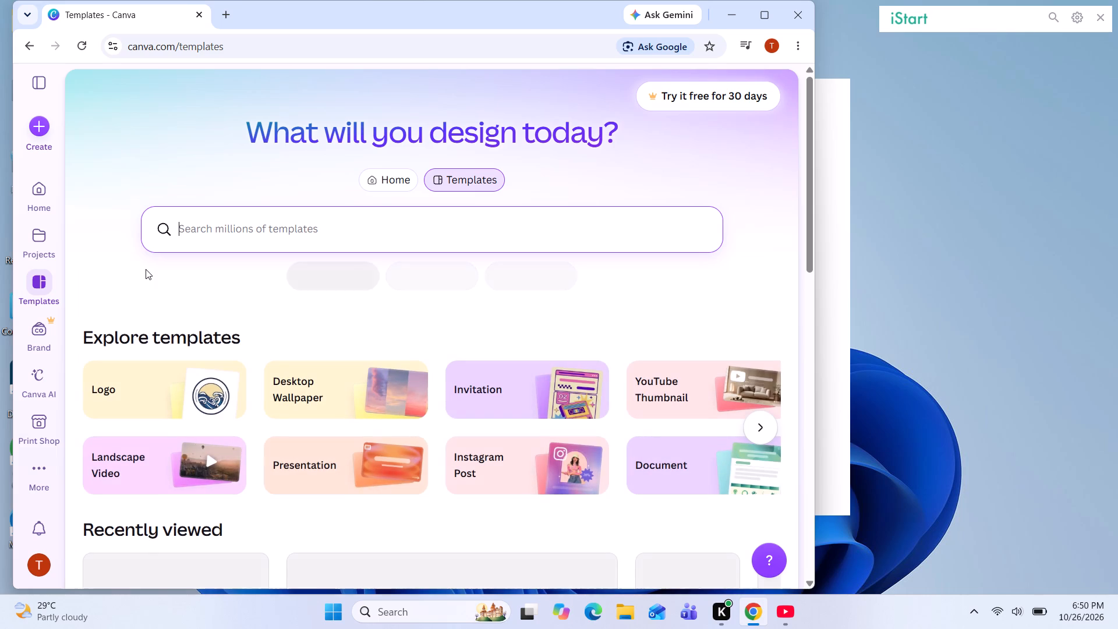
{"action": "left_click", "coordinate": [228, 401]}
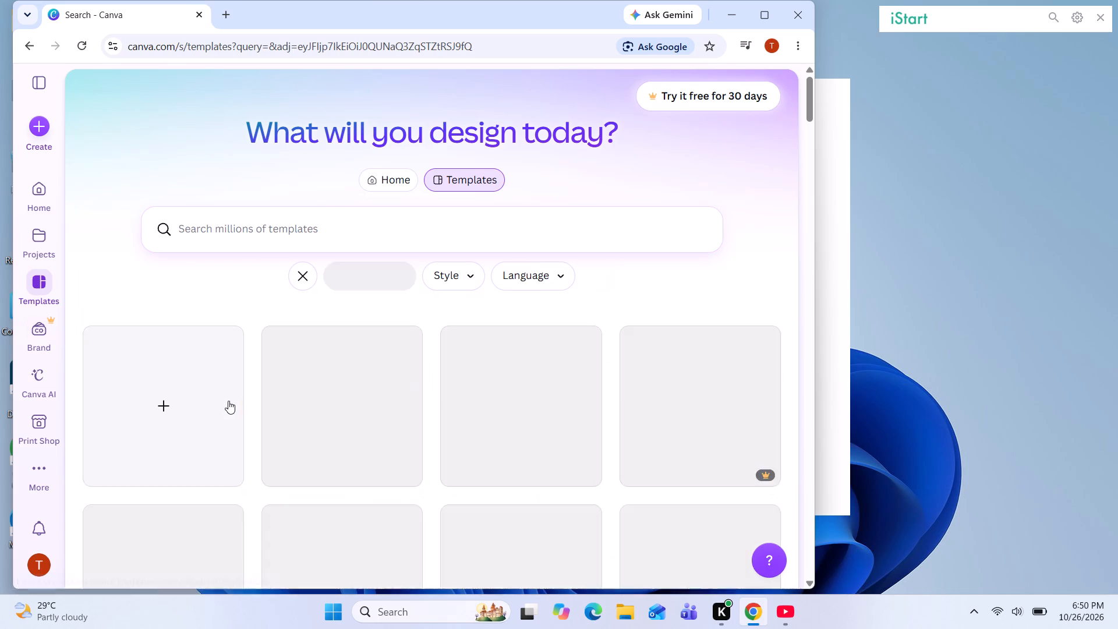
{"action": "scroll", "coordinate": [329, 426], "scroll_direction": "up", "scroll_amount": 1}
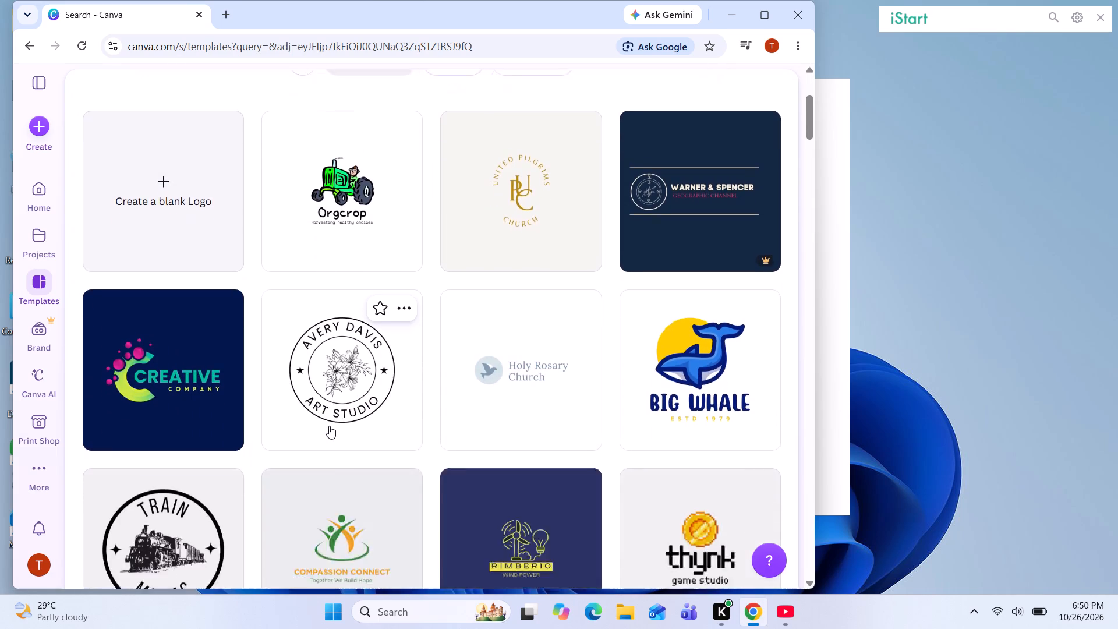
{"action": "scroll", "coordinate": [329, 426], "scroll_direction": "up", "scroll_amount": 3}
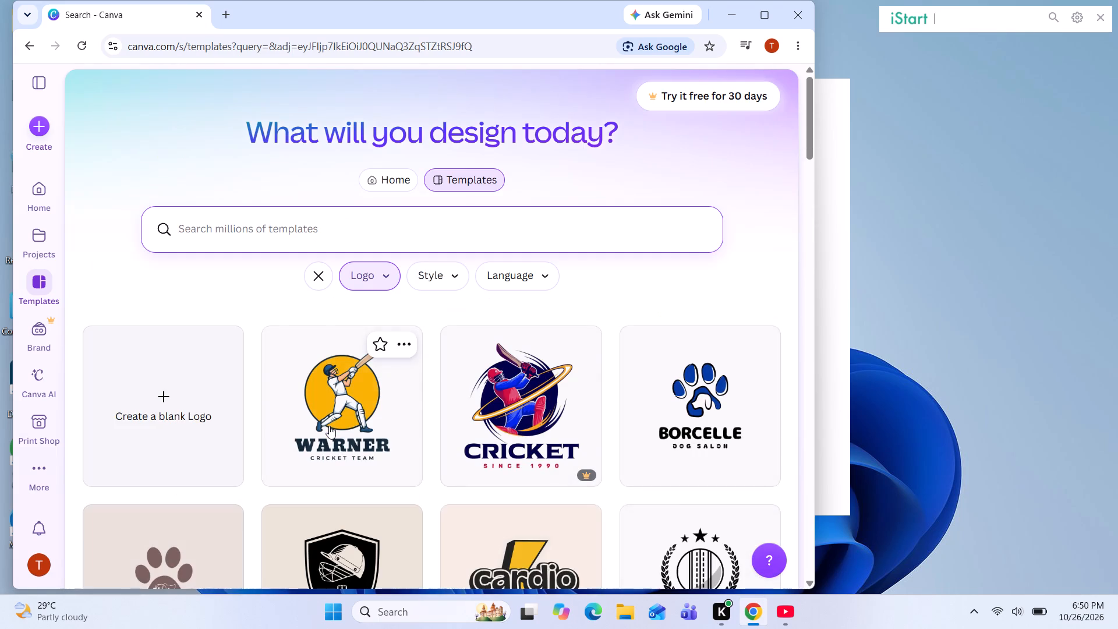
{"action": "scroll", "coordinate": [329, 426], "scroll_direction": "up", "scroll_amount": 3}
{"action": "scroll", "coordinate": [329, 426], "scroll_direction": "down", "scroll_amount": 3}
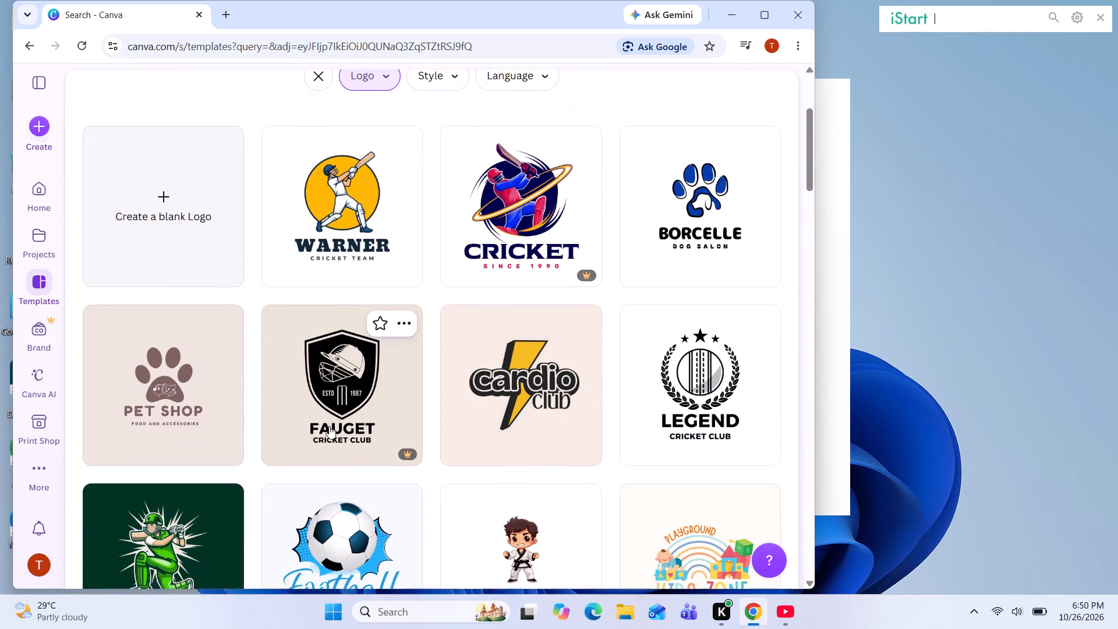
{"action": "scroll", "coordinate": [329, 426], "scroll_direction": "down", "scroll_amount": 2}
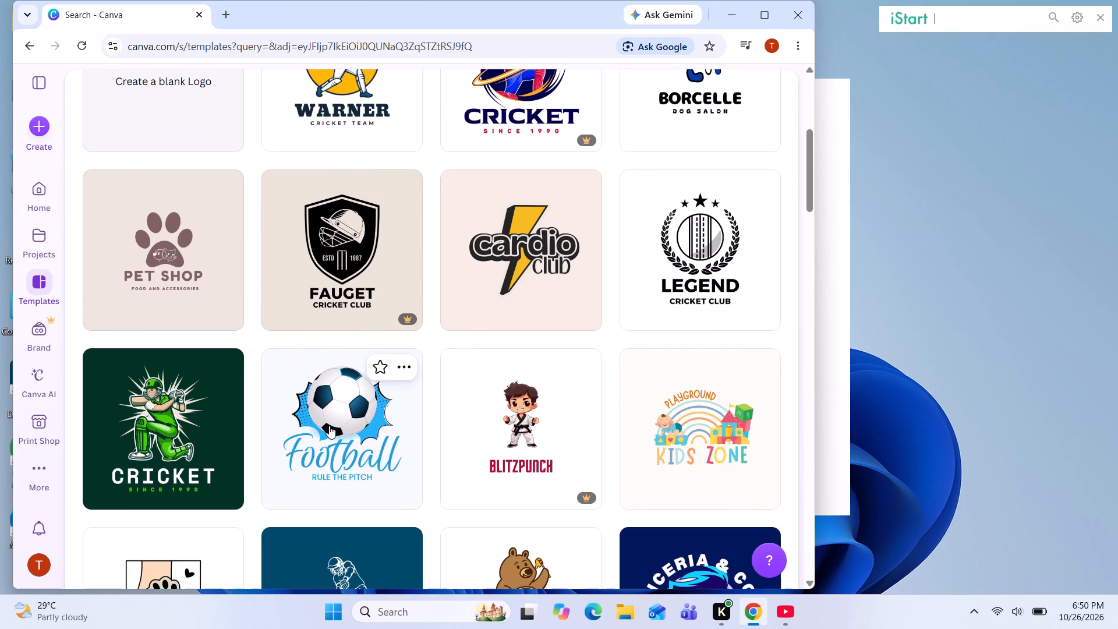
{"action": "scroll", "coordinate": [329, 426], "scroll_direction": "down", "scroll_amount": 1}
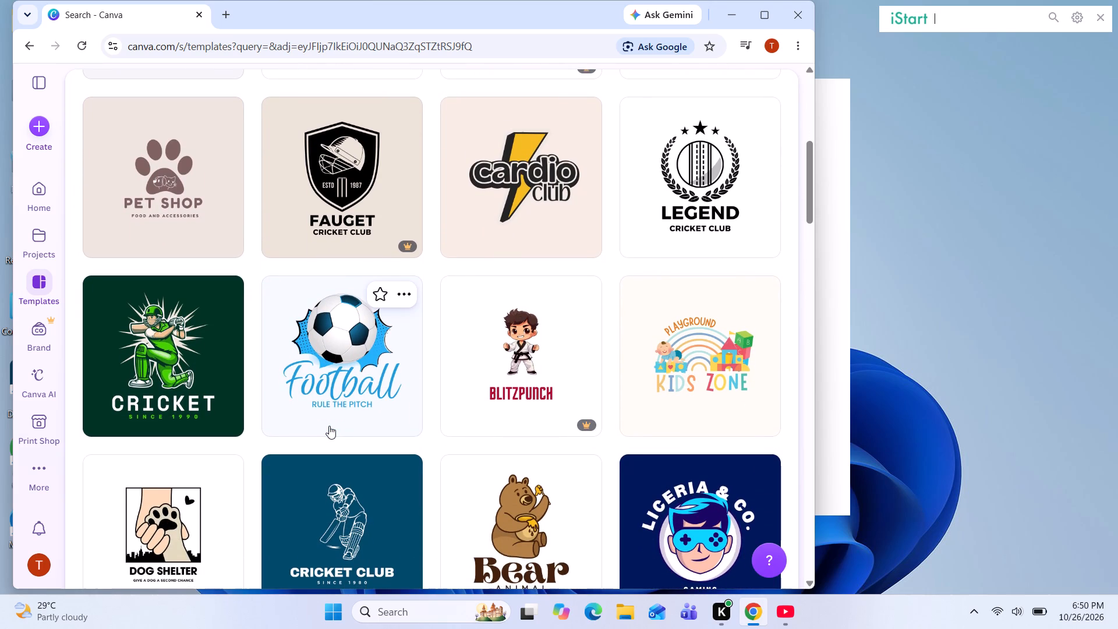
{"action": "scroll", "coordinate": [329, 426], "scroll_direction": "down", "scroll_amount": 2}
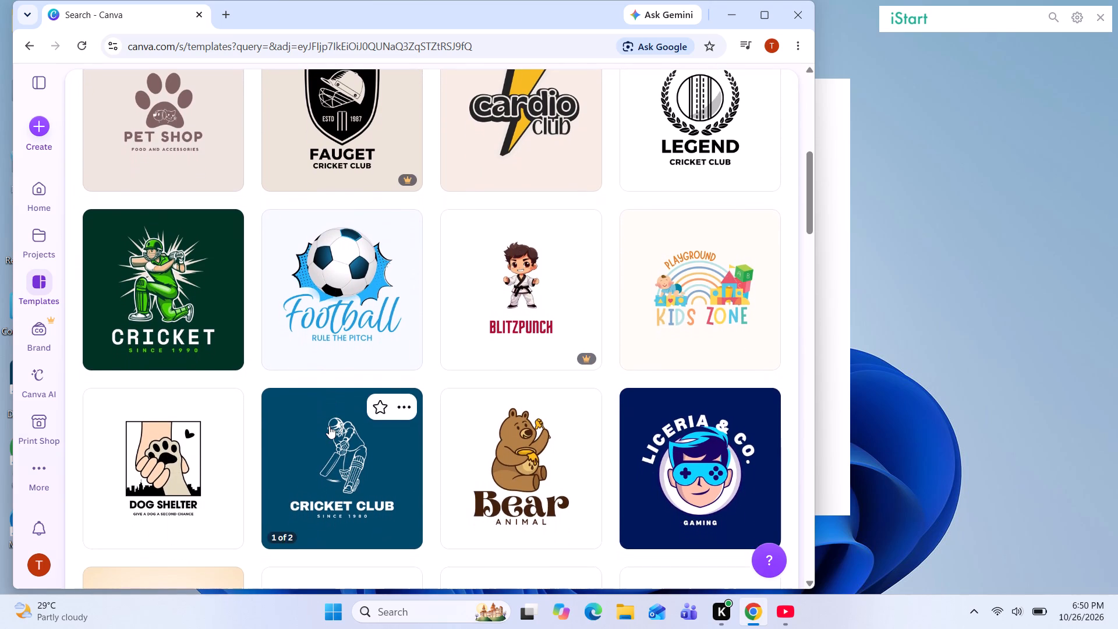
{"action": "scroll", "coordinate": [329, 426], "scroll_direction": "down", "scroll_amount": 2}
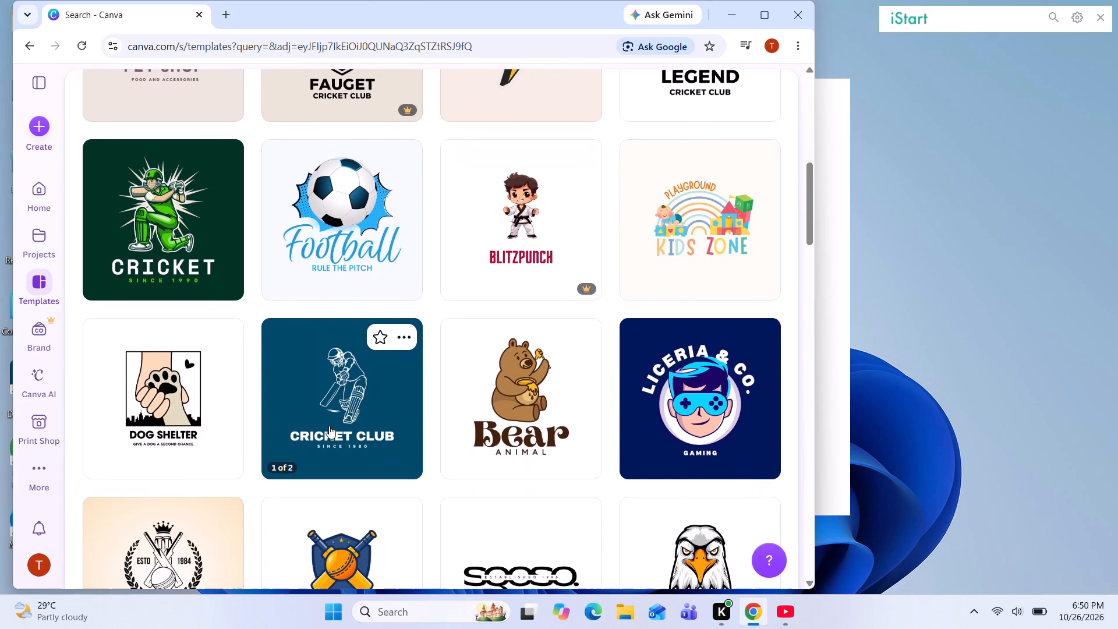
{"action": "scroll", "coordinate": [329, 426], "scroll_direction": "down", "scroll_amount": 1}
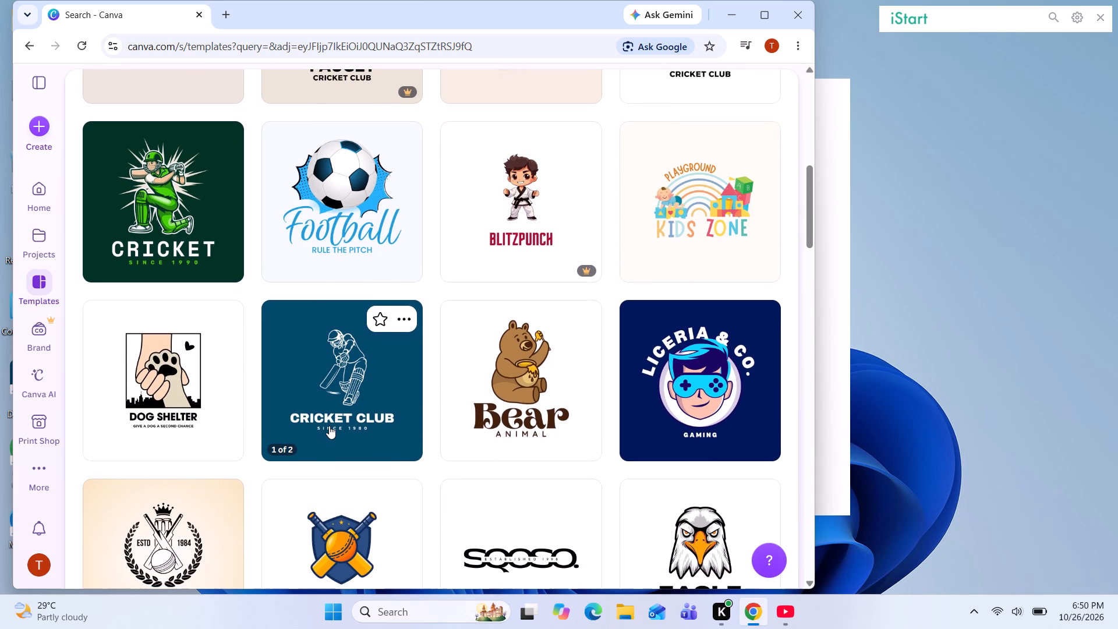
{"action": "scroll", "coordinate": [329, 426], "scroll_direction": "down", "scroll_amount": 1}
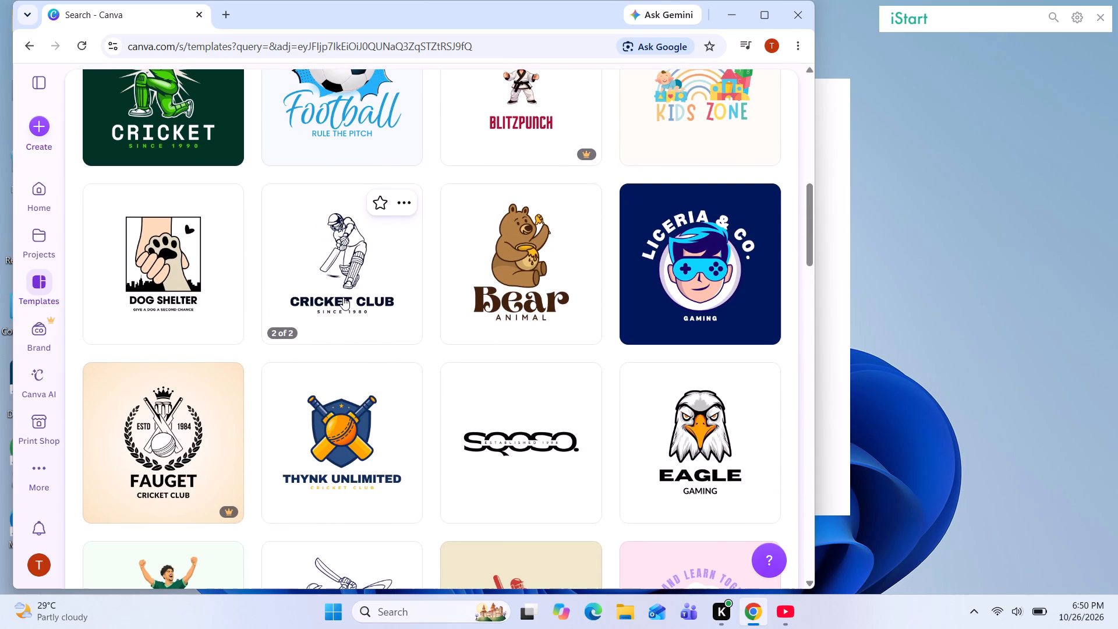
Compare the two page versions of the line-art CRICKET CLUB batsman template and open its preview.
{"action": "scroll", "coordinate": [343, 297], "scroll_direction": "left", "scroll_amount": 2}
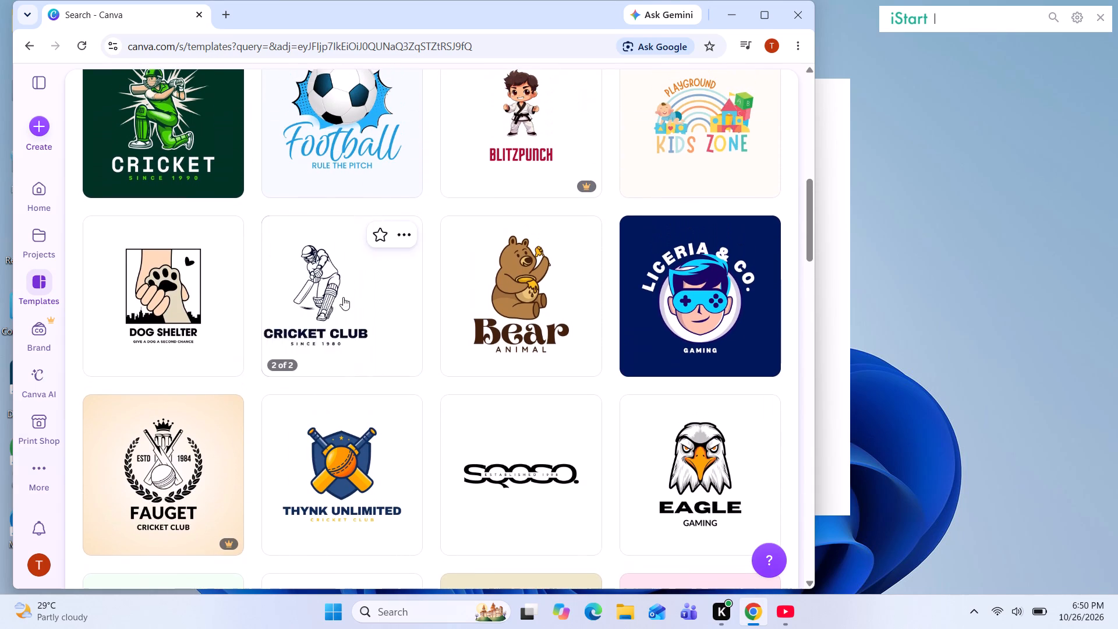
{"action": "scroll", "coordinate": [343, 297], "scroll_direction": "left", "scroll_amount": 2}
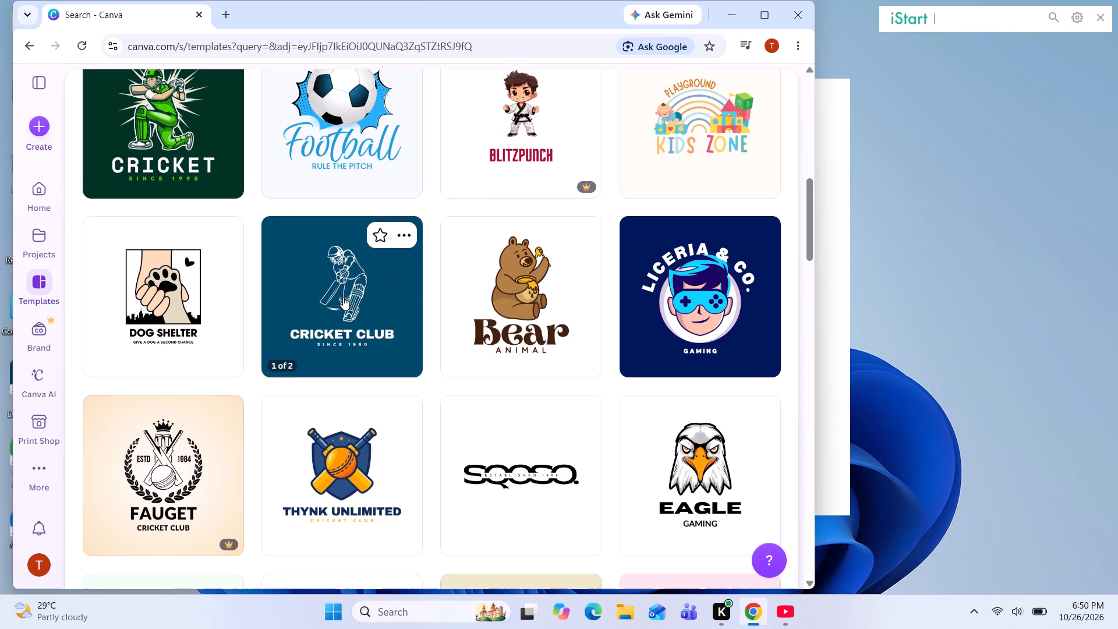
{"action": "scroll", "coordinate": [343, 297], "scroll_direction": "left", "scroll_amount": 1}
{"action": "left_click", "coordinate": [332, 300]}
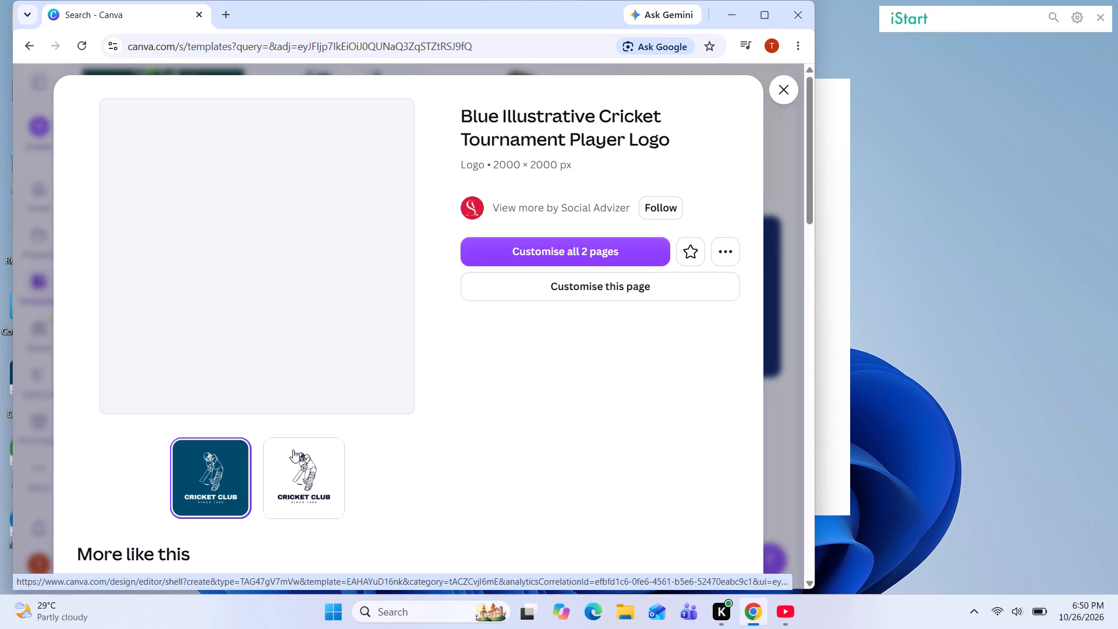
Preview the template's white version and examine the similar cricket logos suggested for it.
{"action": "left_click", "coordinate": [291, 469]}
{"action": "scroll", "coordinate": [291, 469], "scroll_direction": "down", "scroll_amount": 3}
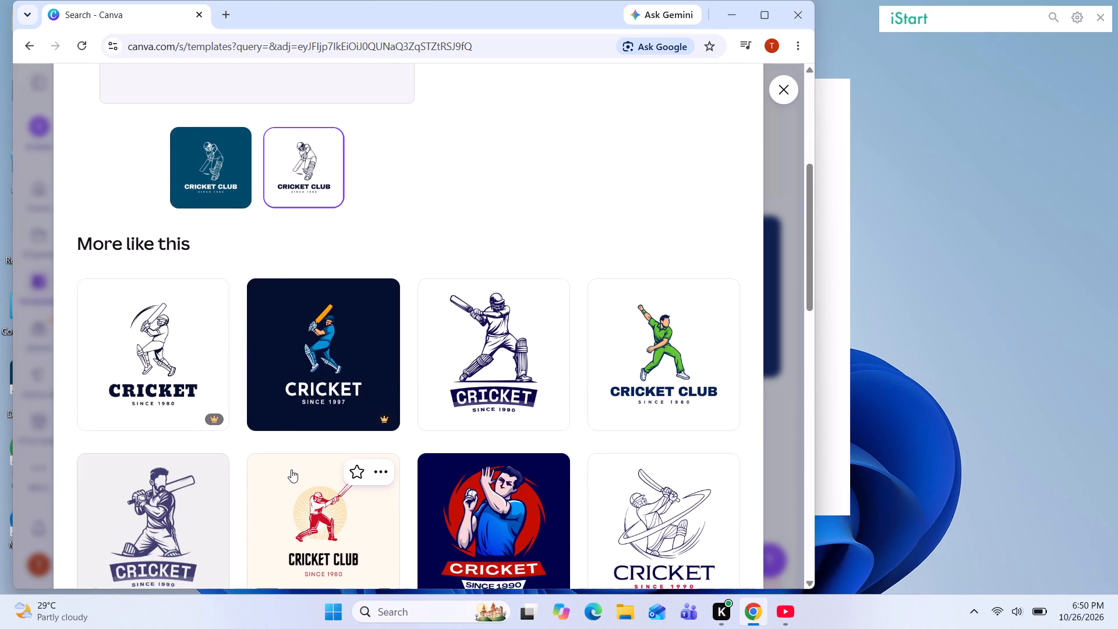
{"action": "scroll", "coordinate": [291, 469], "scroll_direction": "down", "scroll_amount": 2}
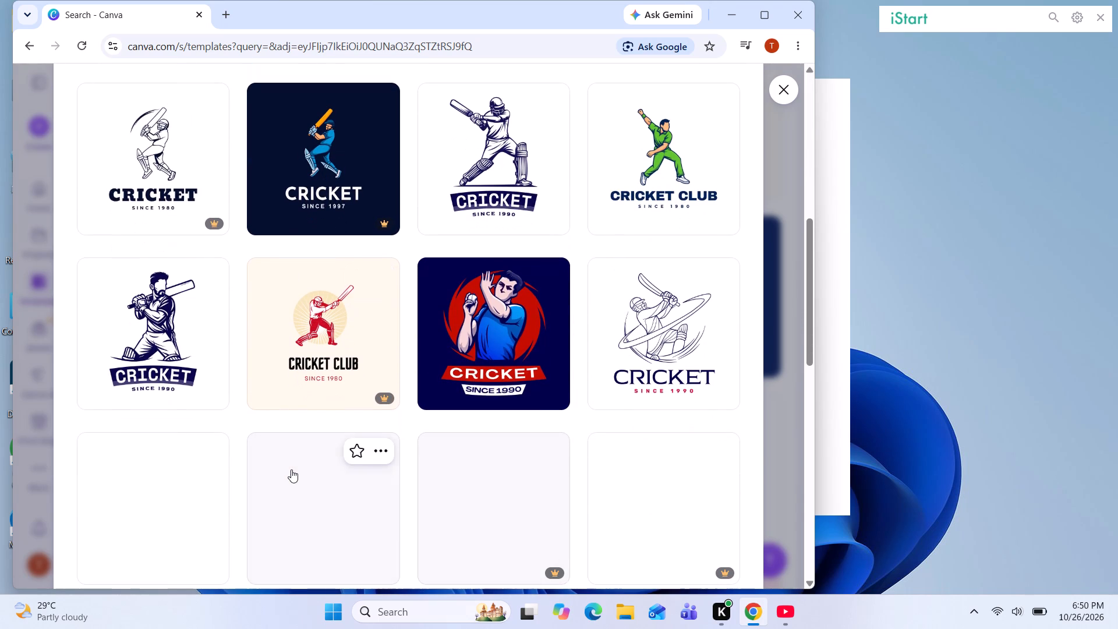
{"action": "scroll", "coordinate": [291, 469], "scroll_direction": "down", "scroll_amount": 3}
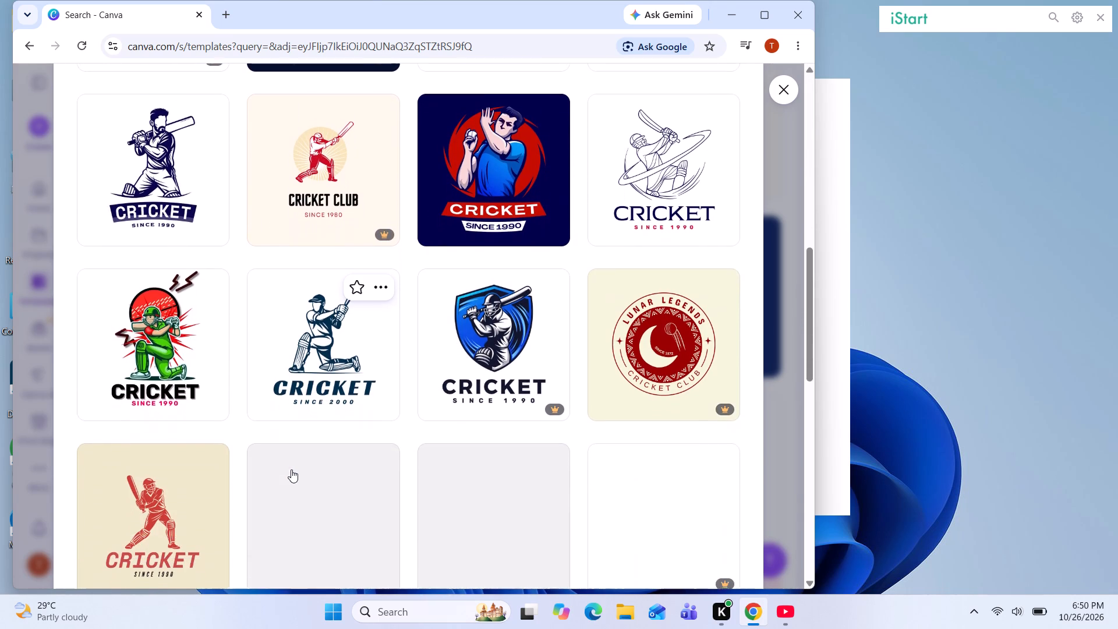
{"action": "scroll", "coordinate": [291, 469], "scroll_direction": "down", "scroll_amount": 3}
{"action": "scroll", "coordinate": [291, 469], "scroll_direction": "up", "scroll_amount": 2}
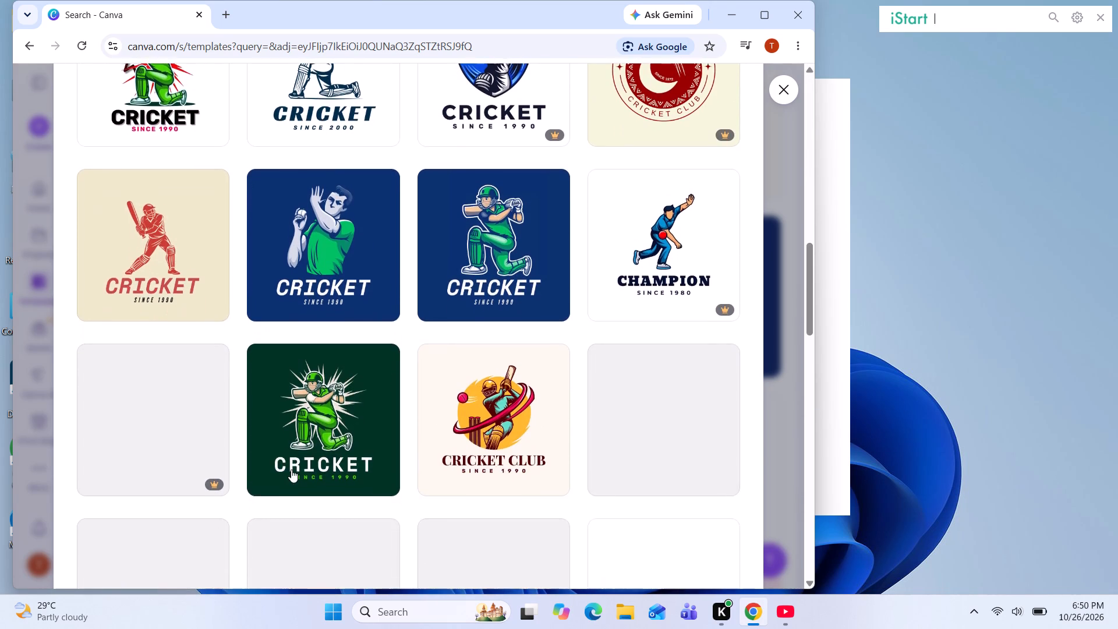
{"action": "scroll", "coordinate": [291, 469], "scroll_direction": "up", "scroll_amount": 17}
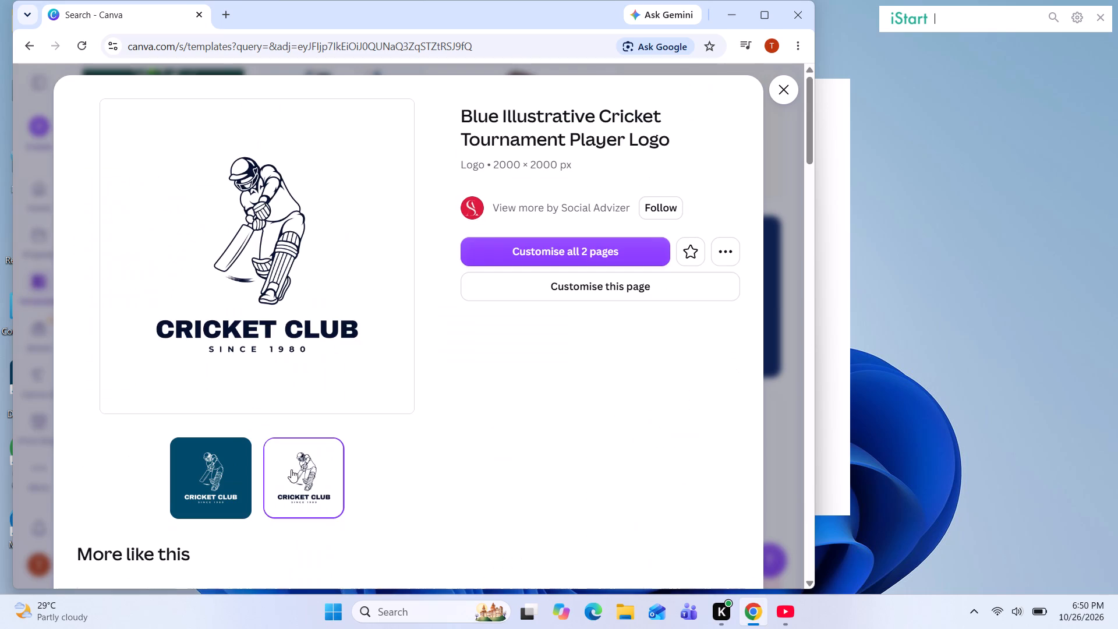
Open the Blue Illustrative Cricket Tournament Player Logo template for editing with both pages.
{"action": "left_click", "coordinate": [306, 345]}
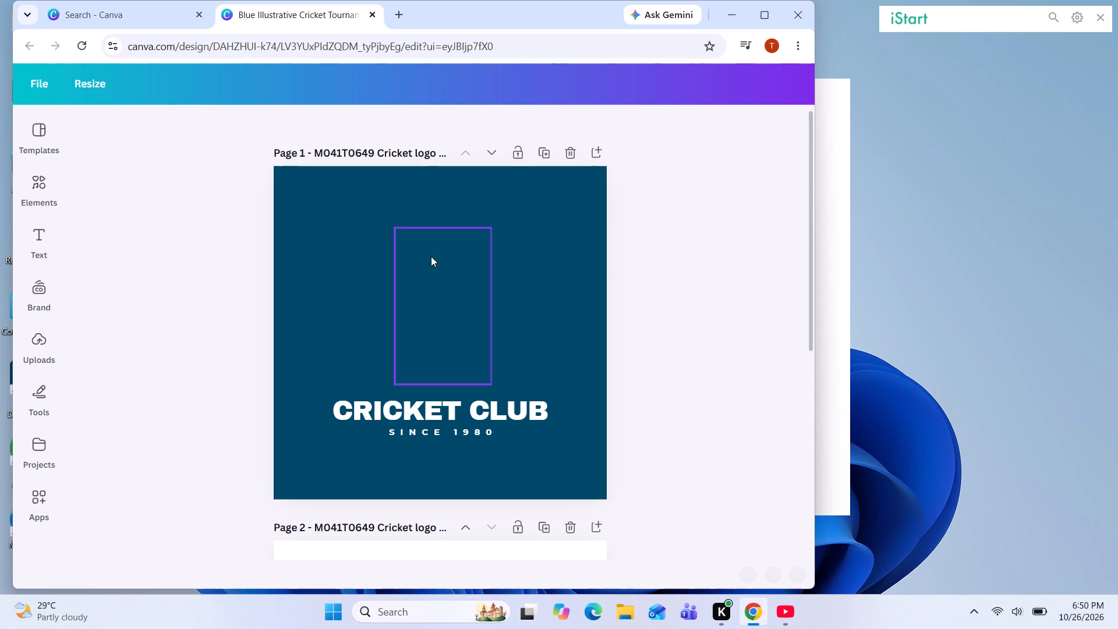
Change the page 1 background colour to black, #000000.
{"action": "left_click", "coordinate": [455, 291]}
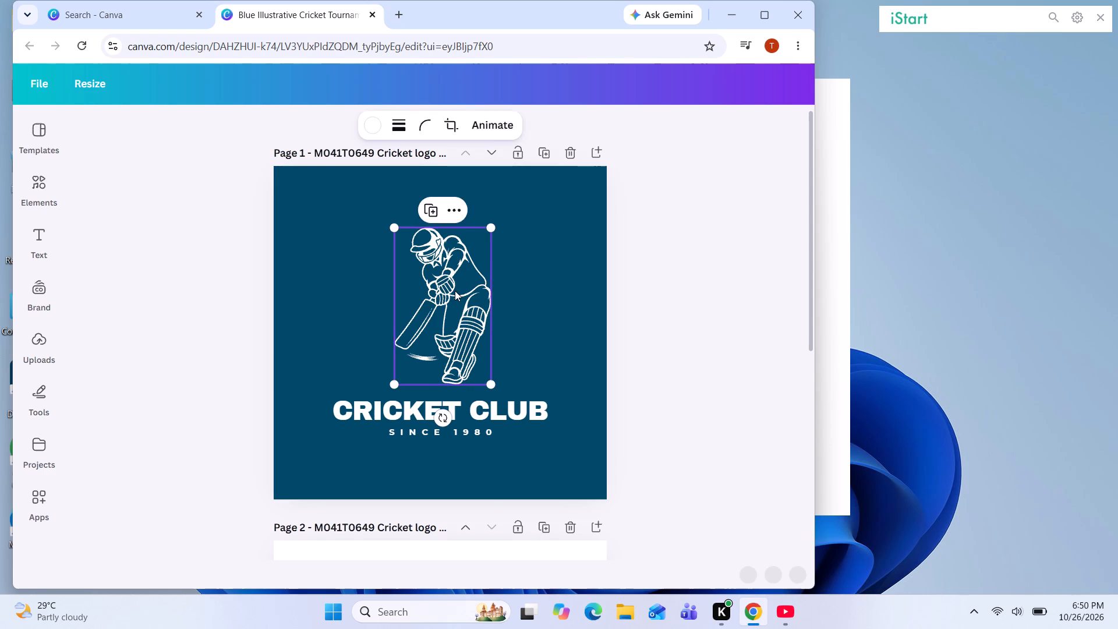
{"action": "left_click", "coordinate": [311, 123]}
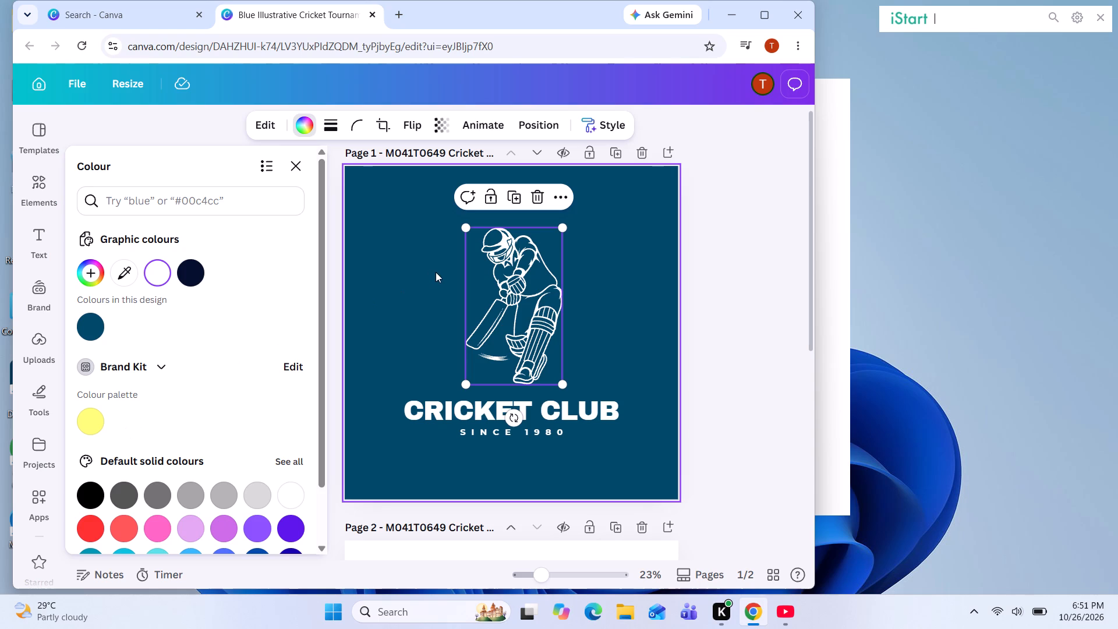
{"action": "left_click", "coordinate": [391, 275]}
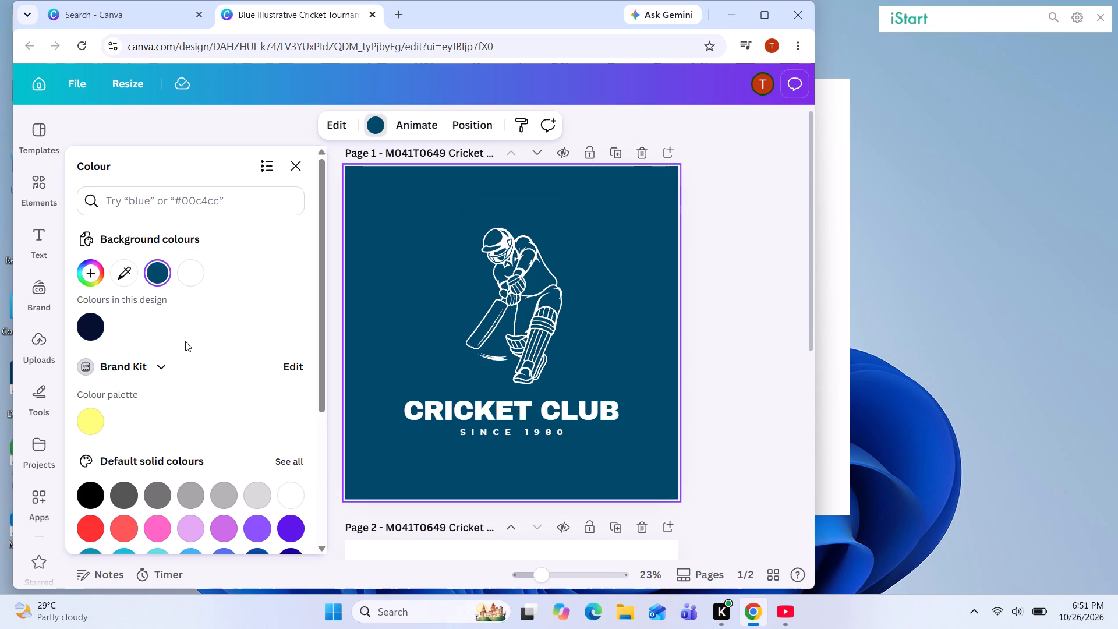
{"action": "left_click", "coordinate": [84, 314]}
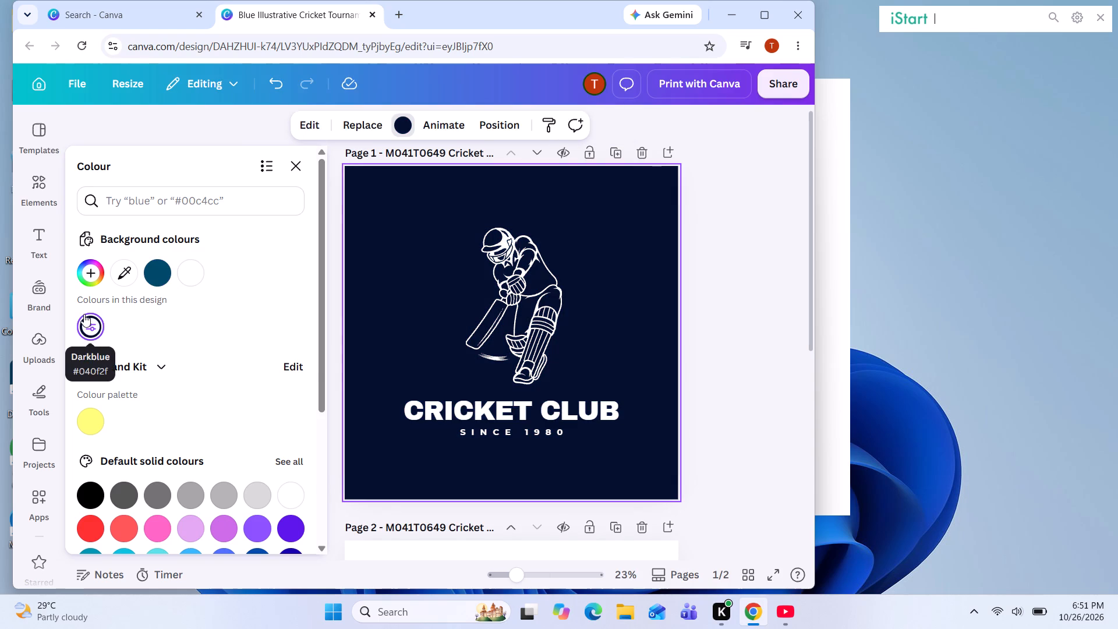
{"action": "left_click", "coordinate": [94, 490]}
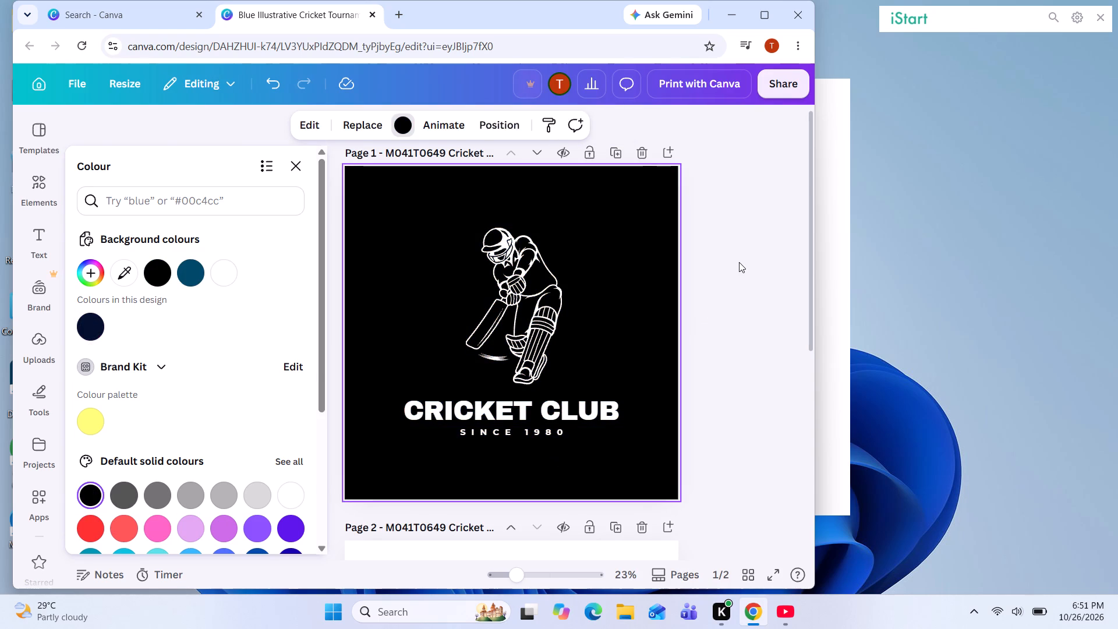
{"action": "left_click", "coordinate": [739, 261]}
Recolour the batsman graphic on page 1, trying gold and yellow shades and settling on dark orange #cc7a00.
{"action": "left_click", "coordinate": [435, 253]}
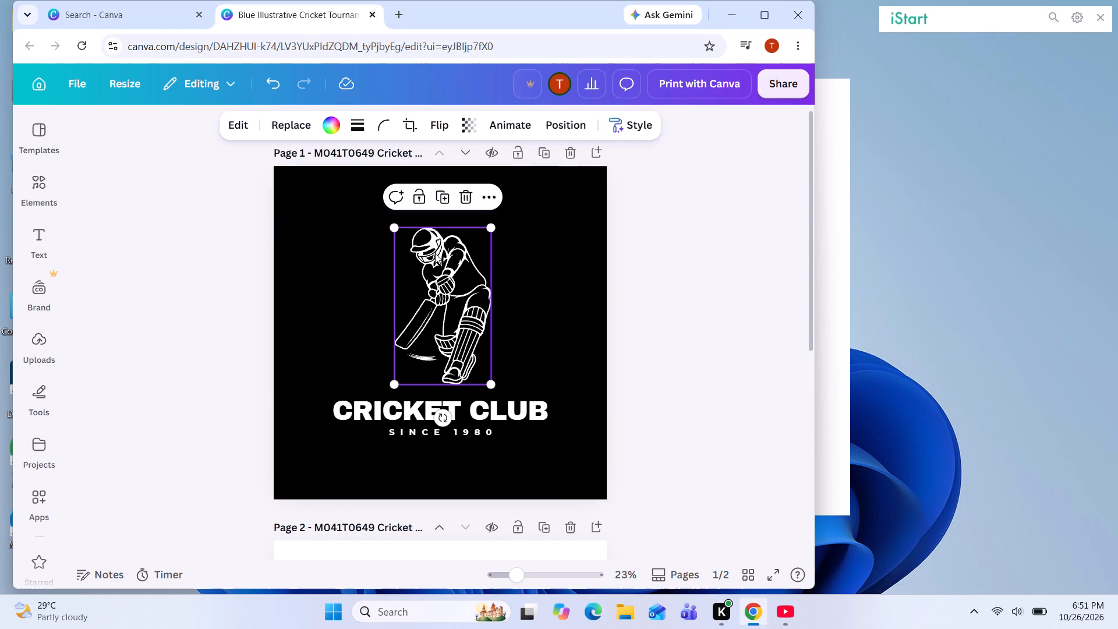
{"action": "left_click", "coordinate": [334, 130]}
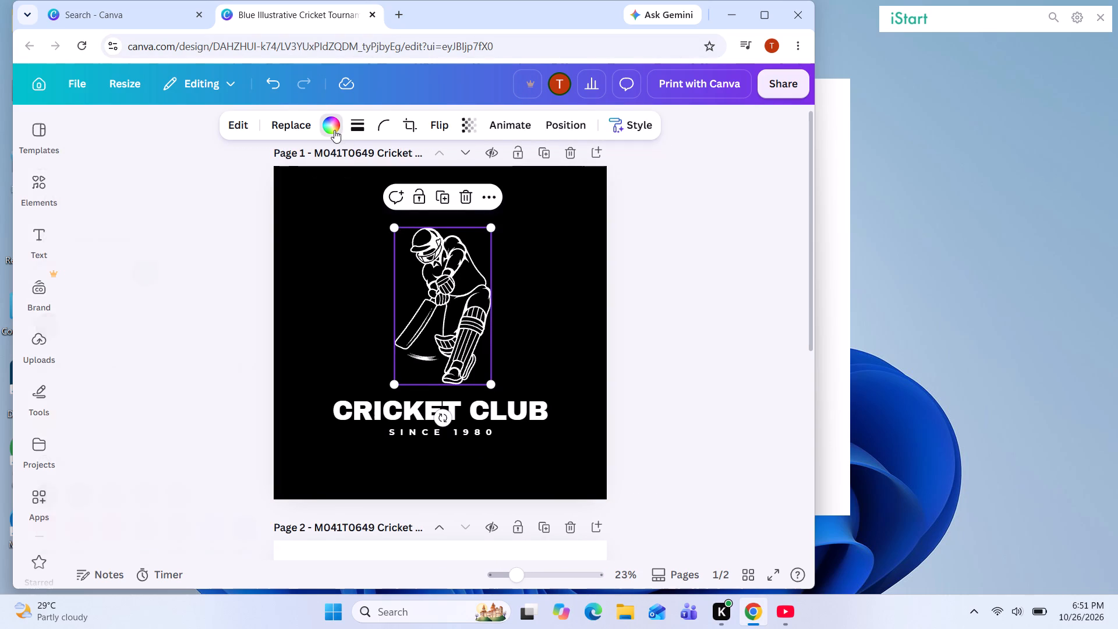
{"action": "scroll", "coordinate": [140, 479], "scroll_direction": "down", "scroll_amount": 2}
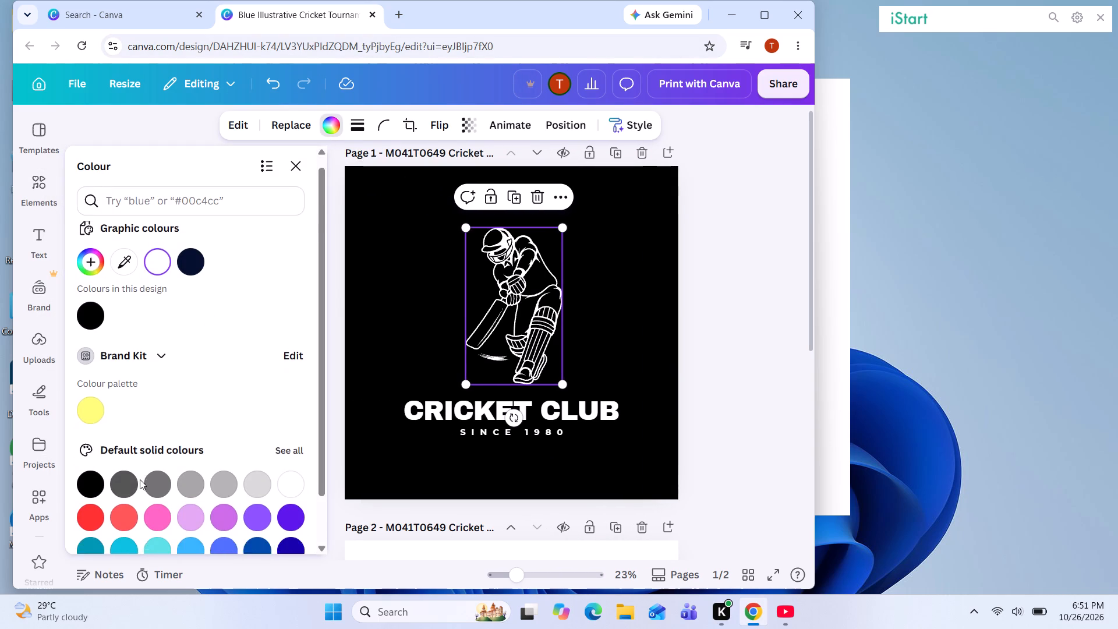
{"action": "scroll", "coordinate": [140, 479], "scroll_direction": "down", "scroll_amount": 1}
{"action": "left_click", "coordinate": [296, 395]}
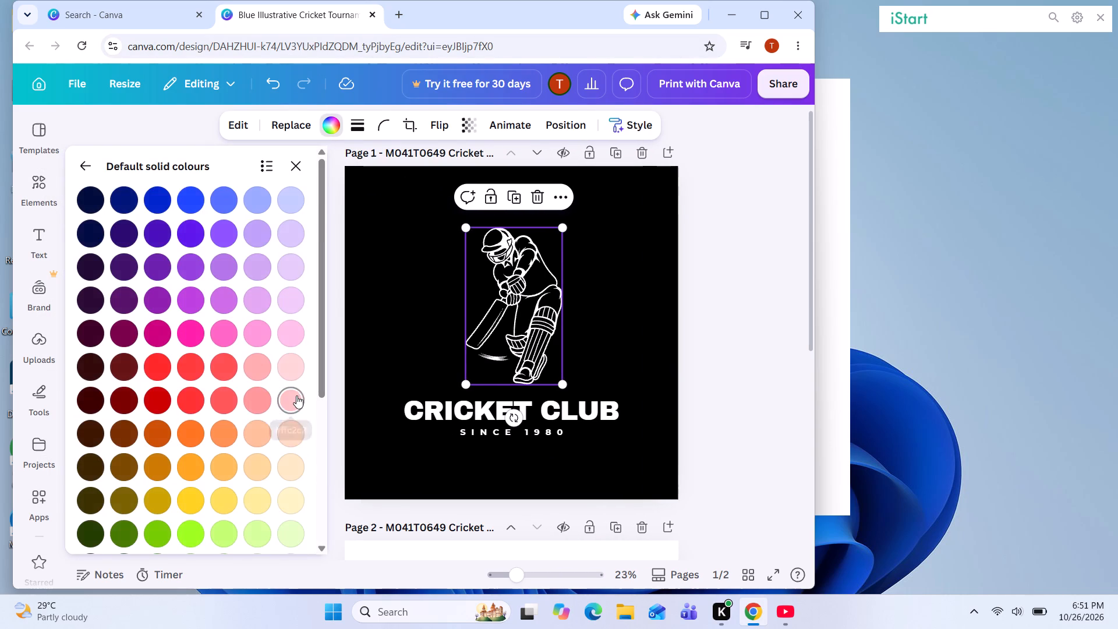
{"action": "left_click", "coordinate": [155, 468]}
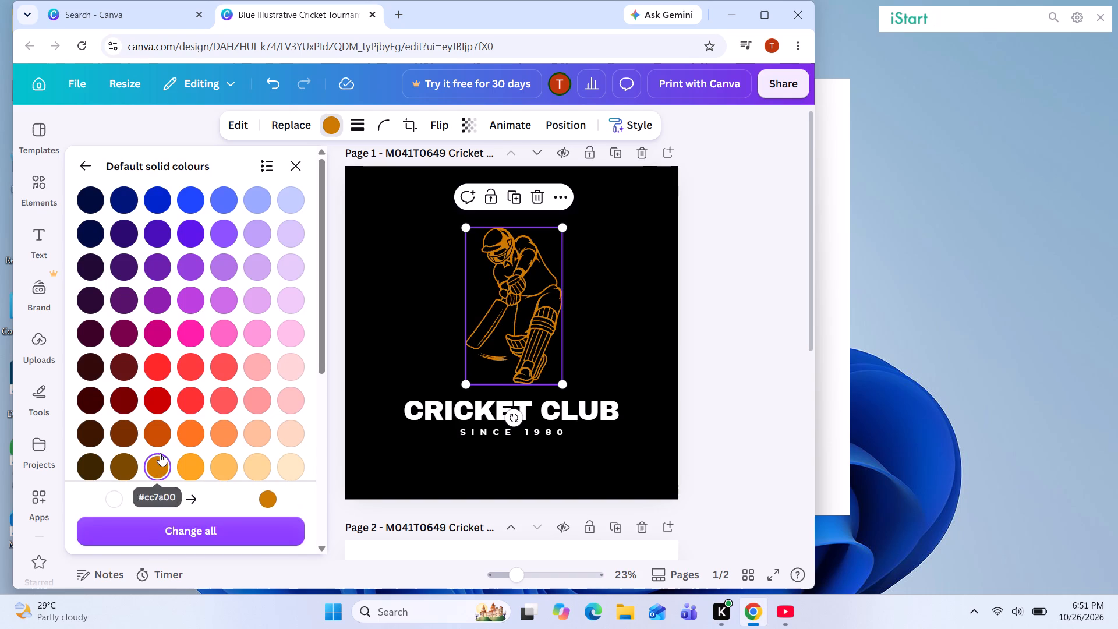
{"action": "scroll", "coordinate": [160, 453], "scroll_direction": "down", "scroll_amount": 1}
{"action": "left_click", "coordinate": [160, 453]}
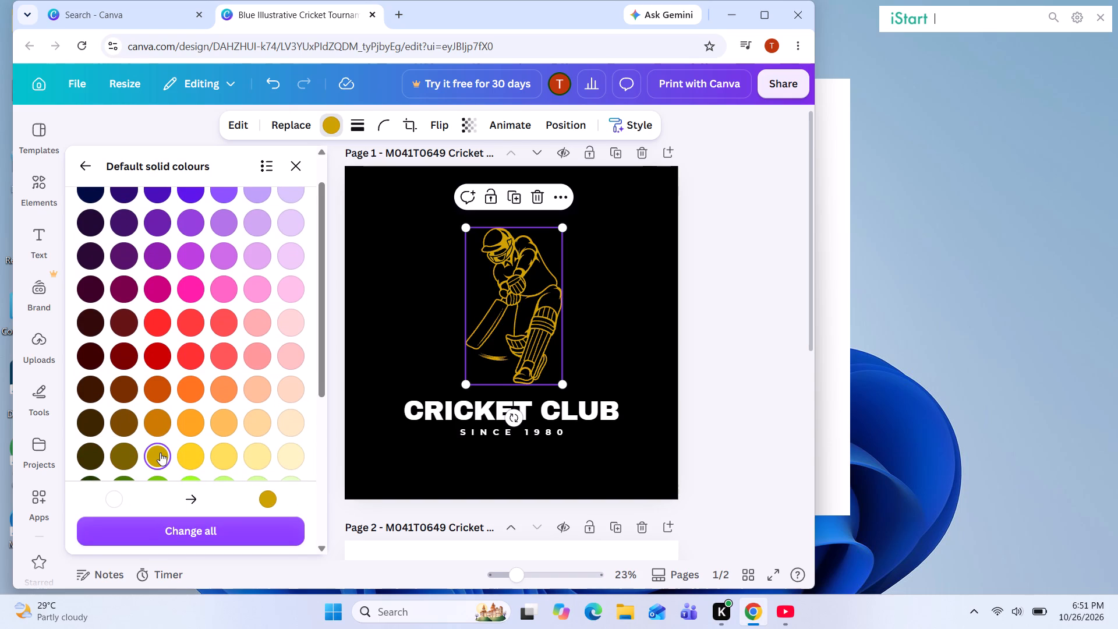
{"action": "scroll", "coordinate": [165, 439], "scroll_direction": "down", "scroll_amount": 1}
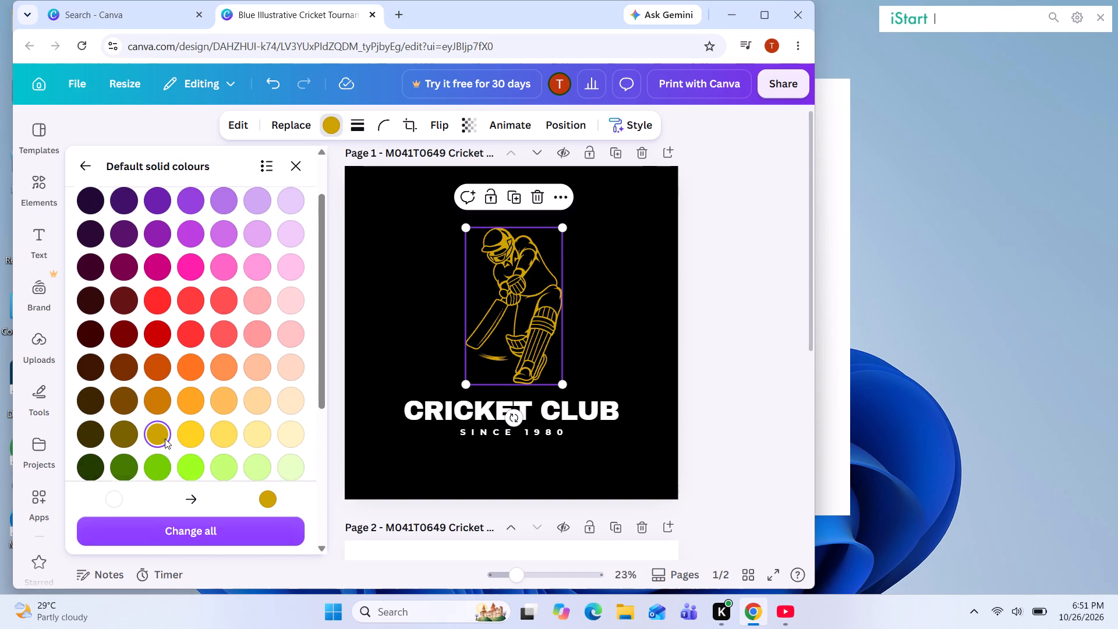
{"action": "scroll", "coordinate": [165, 439], "scroll_direction": "down", "scroll_amount": 1}
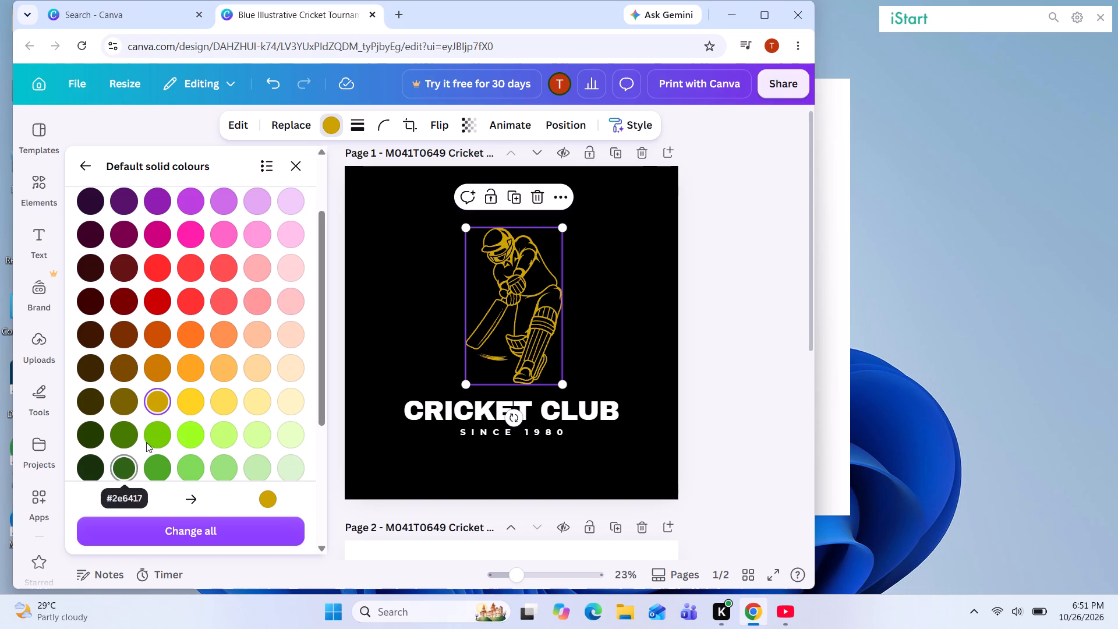
{"action": "left_click", "coordinate": [192, 402]}
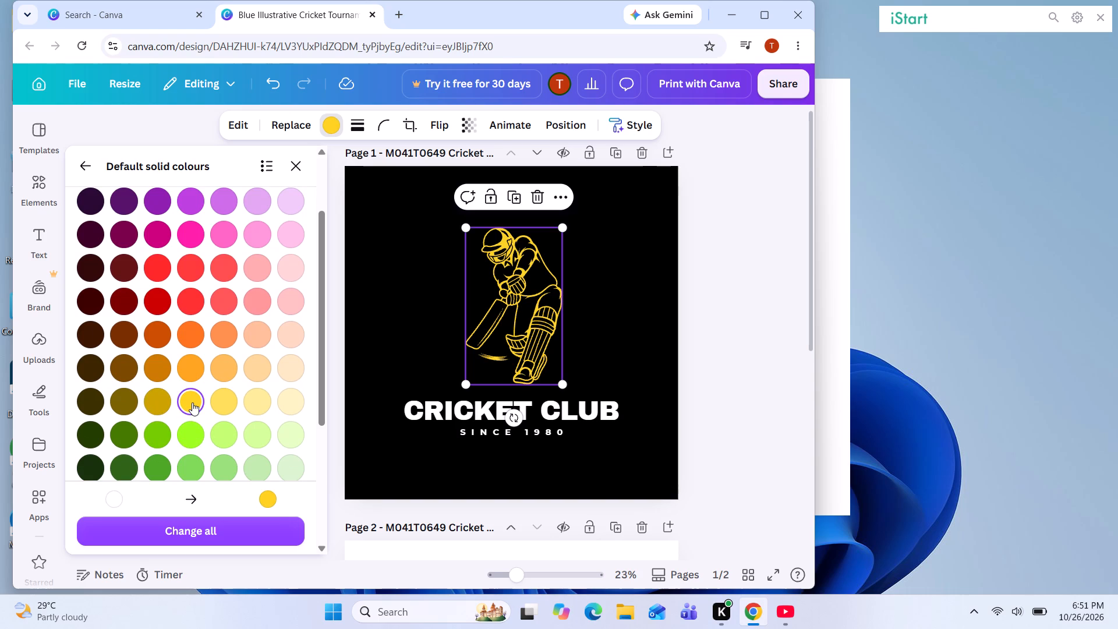
{"action": "left_click", "coordinate": [155, 370]}
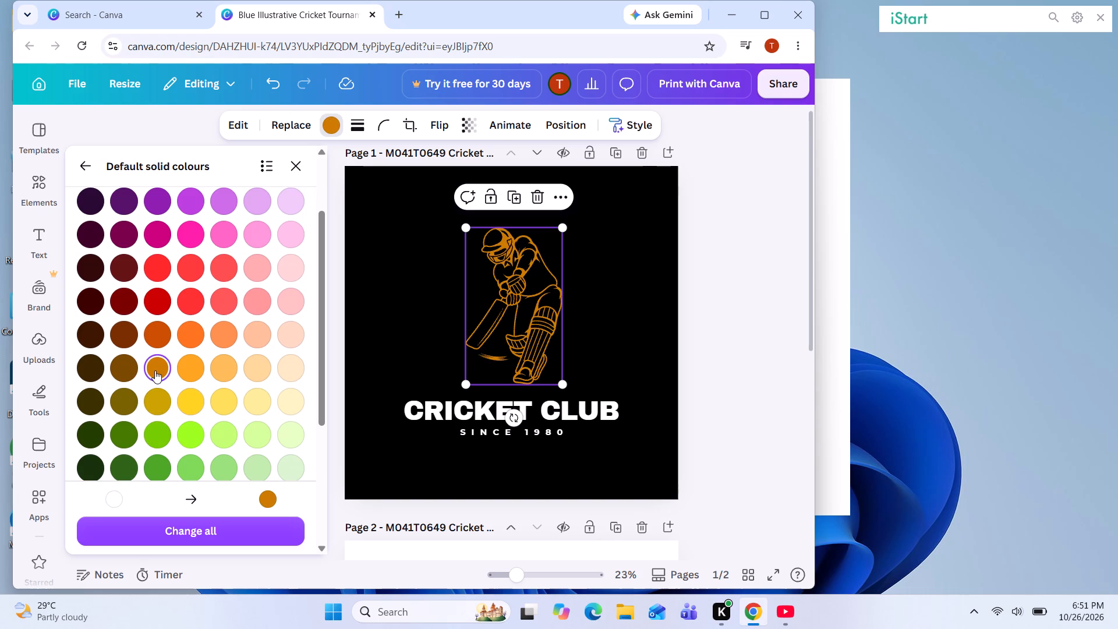
Change the batsman graphic's colour to gold #cca300 and apply the colour change across all pages.
{"action": "left_click", "coordinate": [152, 401]}
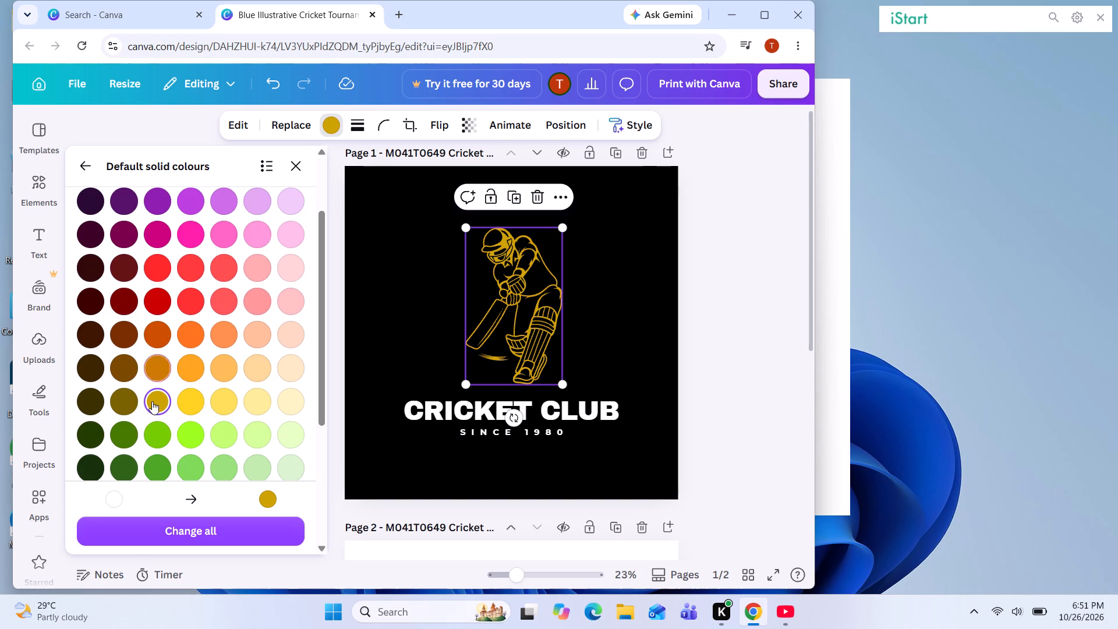
{"action": "left_click", "coordinate": [223, 531]}
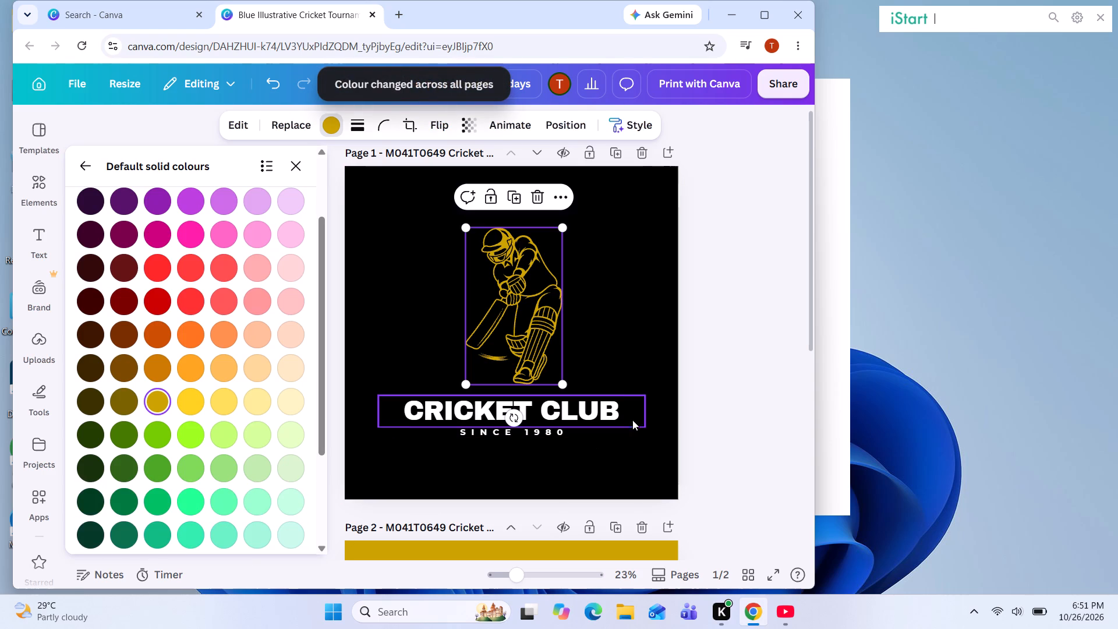
{"action": "left_click", "coordinate": [805, 327]}
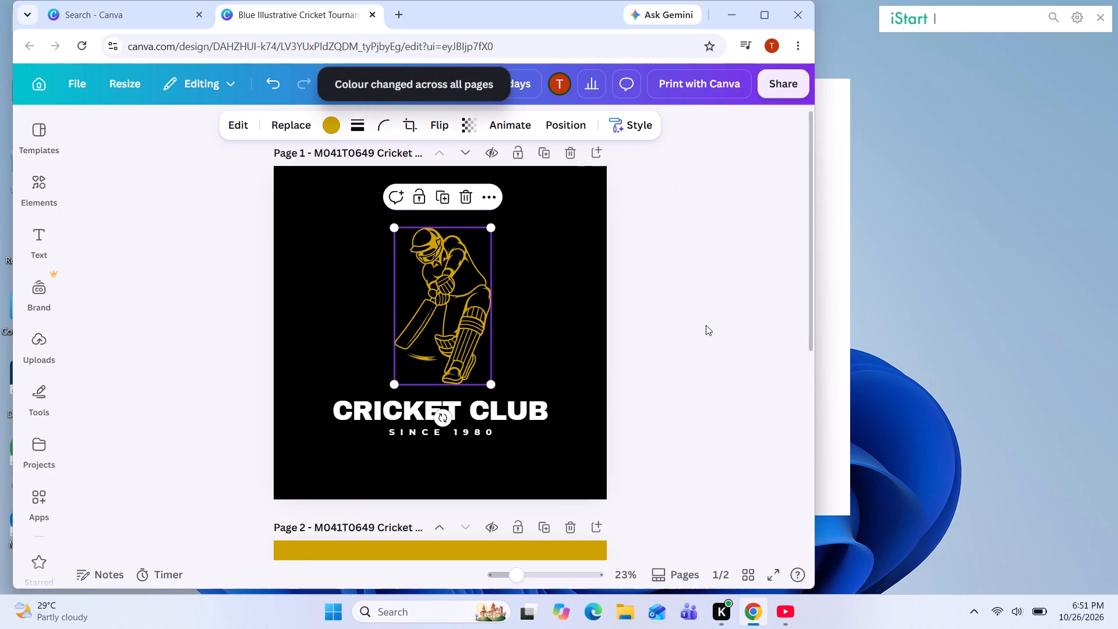
{"action": "left_click", "coordinate": [706, 325]}
Delete page 2 of the design, keeping only the black logo page.
{"action": "scroll", "coordinate": [423, 441], "scroll_direction": "down", "scroll_amount": 4}
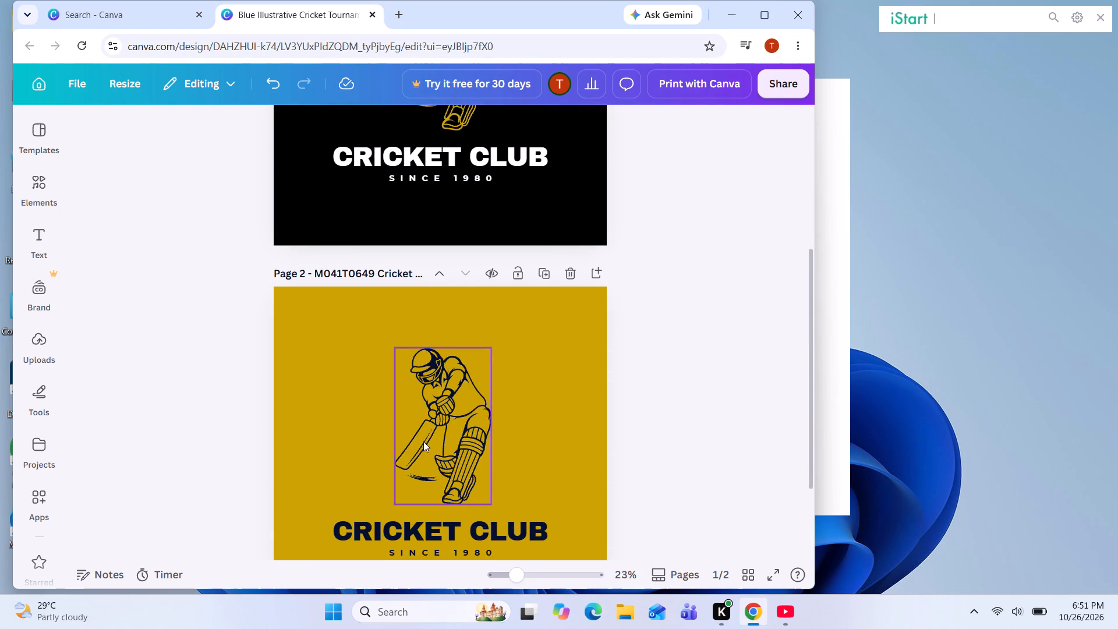
{"action": "scroll", "coordinate": [423, 441], "scroll_direction": "down", "scroll_amount": 1}
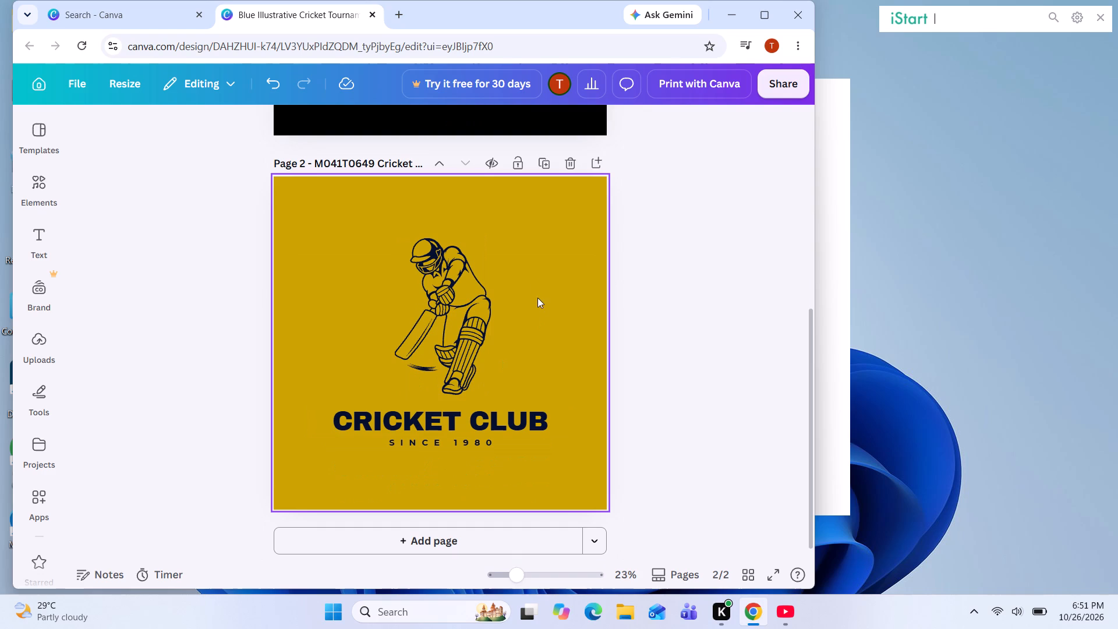
{"action": "left_click", "coordinate": [573, 160]}
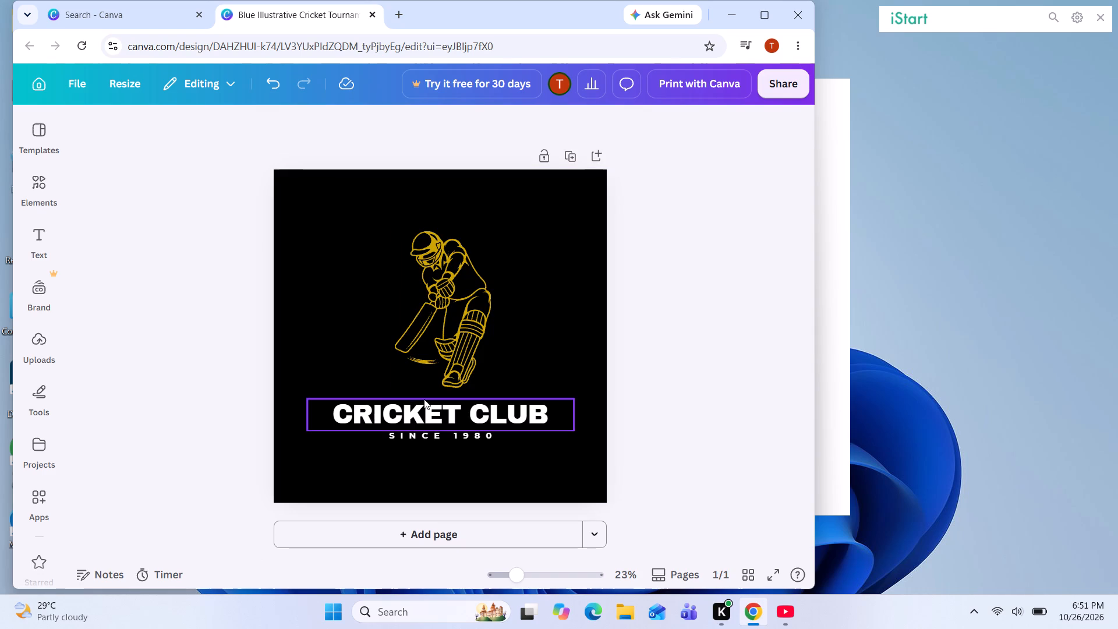
Replace the CRICKET CLUB heading with M O B I N, with a space between the letters.
{"action": "left_click", "coordinate": [543, 407]}
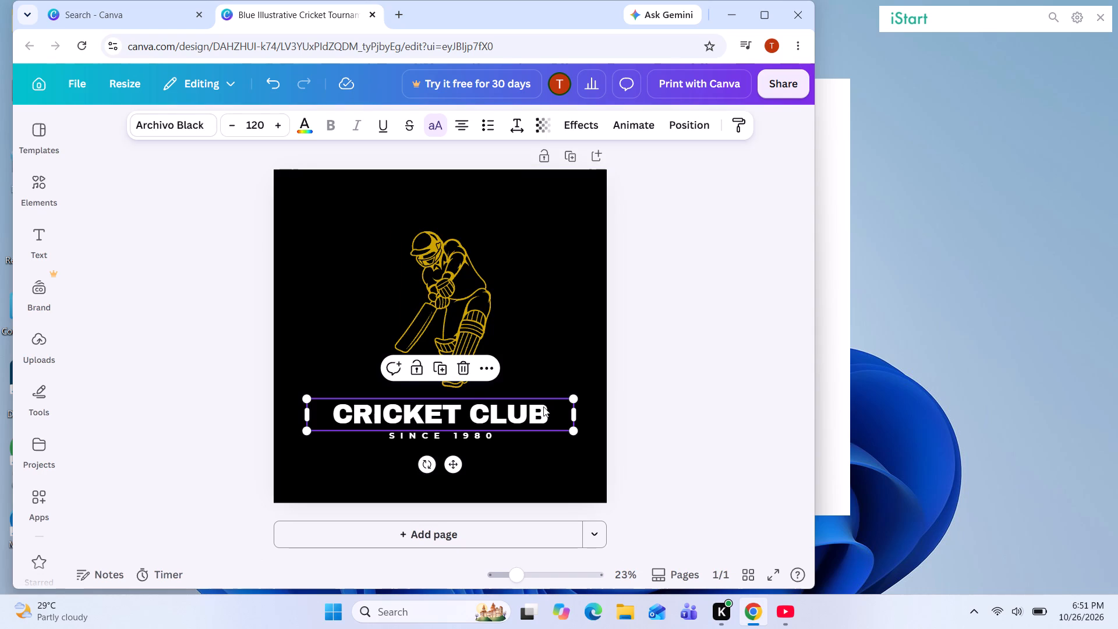
{"action": "left_click", "coordinate": [543, 407]}
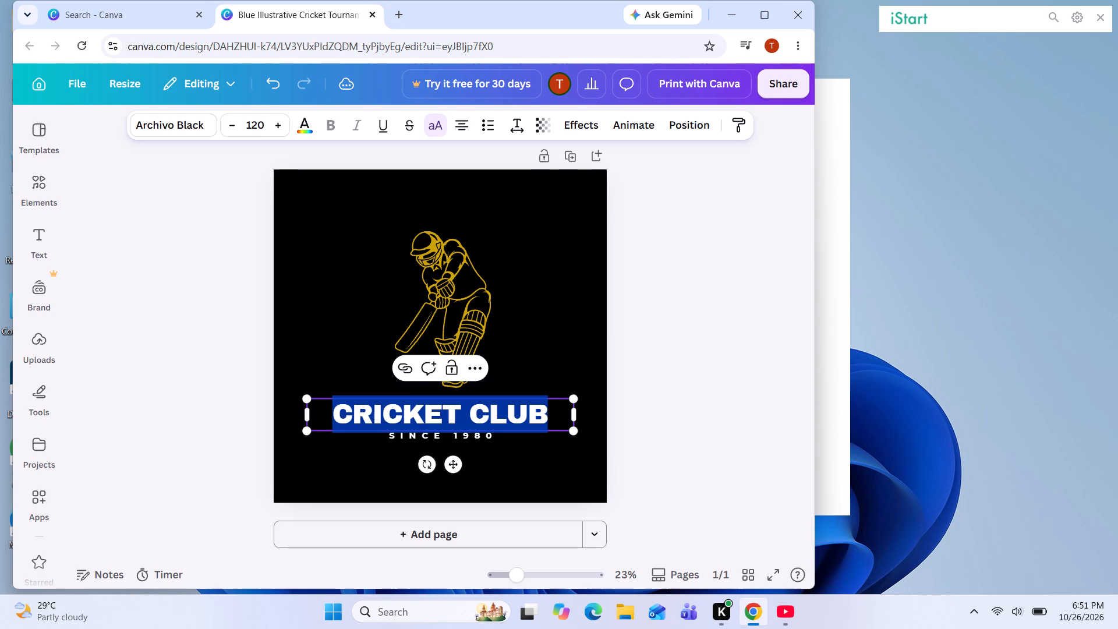
{"action": "key", "text": "BackSpace"}
{"action": "type", "text": "mo"}
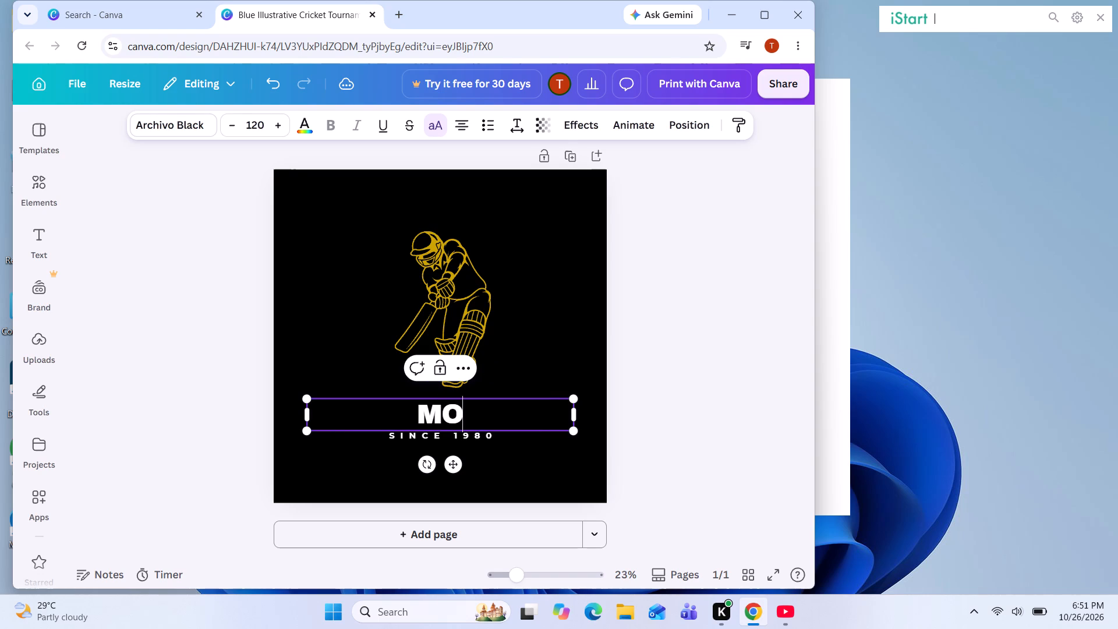
{"action": "type", "text": "bin"}
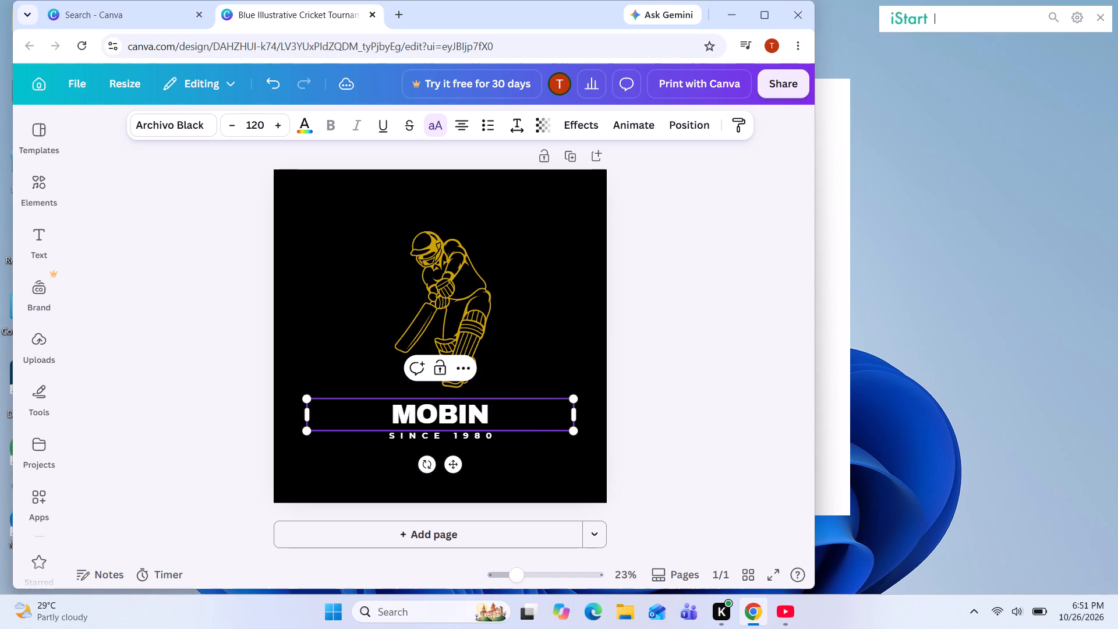
{"action": "key", "text": "BackSpace"}
{"action": "key", "text": "BackSpace"}
{"action": "key", "text": "BackSpace"}
{"action": "key", "text": "BackSpace"}
{"action": "key", "text": "BackSpace"}
{"action": "key", "text": "BackSpace"}
{"action": "key", "text": "BackSpace"}
{"action": "key", "text": "BackSpace"}
{"action": "key", "text": "BackSpace"}
{"action": "key", "text": "BackSpace"}
{"action": "key", "text": "BackSpace"}
{"action": "key", "text": "BackSpace"}
{"action": "key", "text": "BackSpace"}
{"action": "key", "text": "m"}
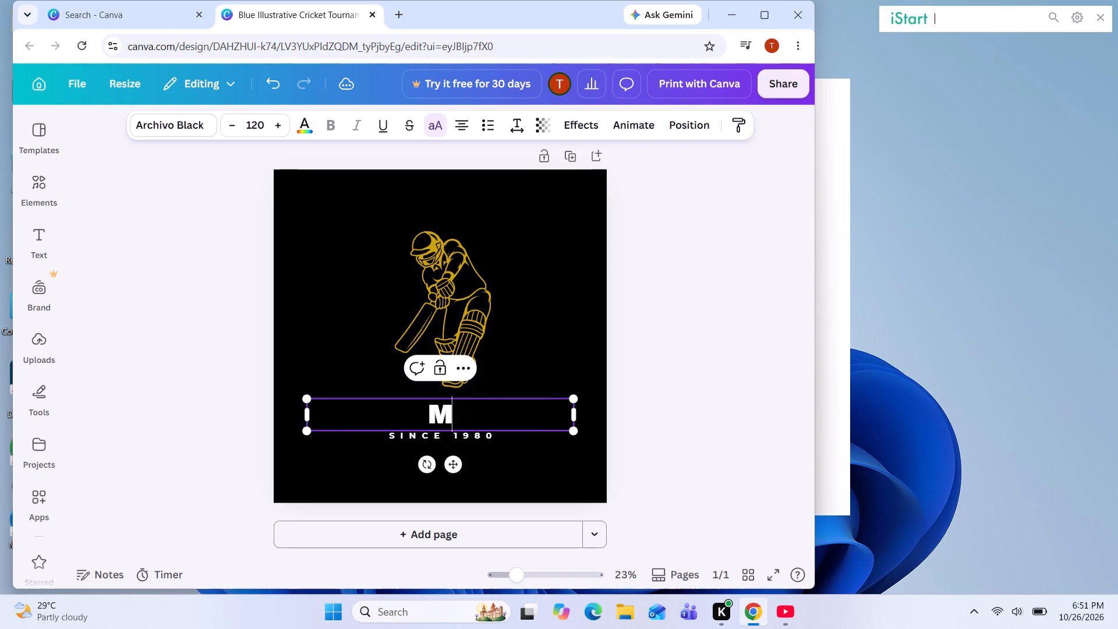
{"action": "key", "text": "space"}
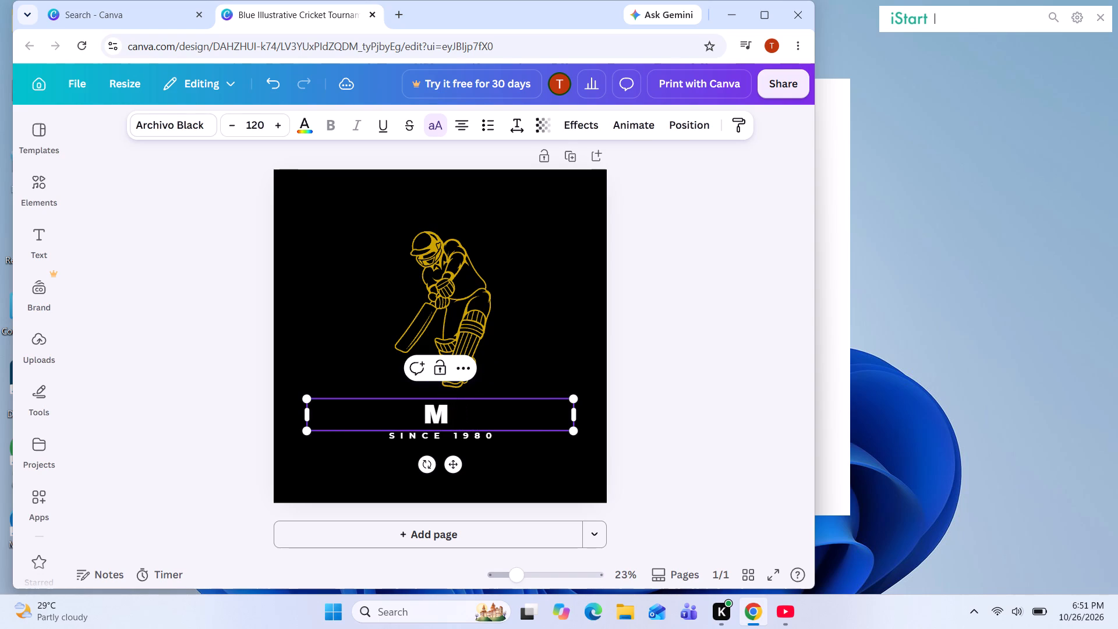
{"action": "type", "text": "o b"}
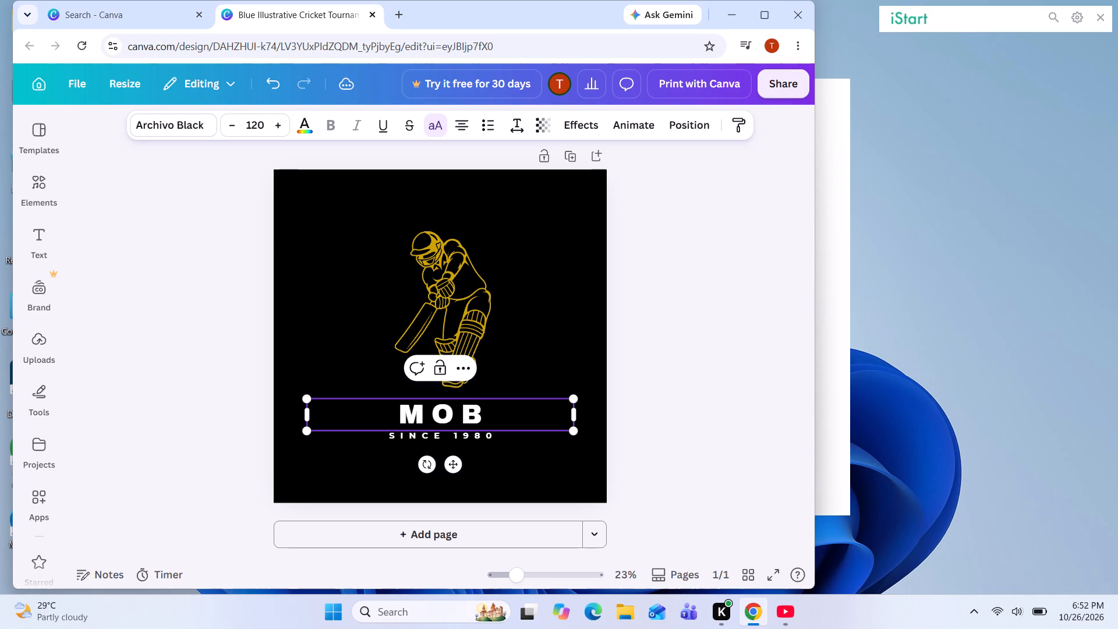
{"action": "type", "text": "i"}
{"action": "key", "text": "space"}
{"action": "key", "text": "BackSpace"}
{"action": "key", "text": "BackSpace"}
{"action": "key", "text": "space"}
{"action": "type", "text": "i n"}
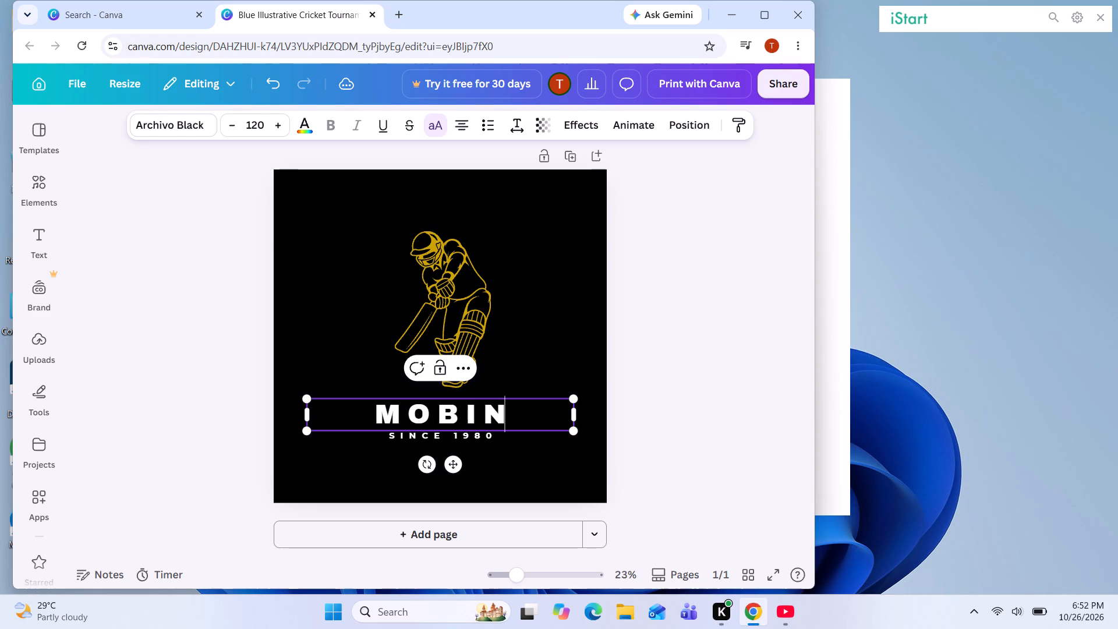
Replace the SINCE 1980 tagline below the heading with WARRIORS.
{"action": "left_click", "coordinate": [483, 440]}
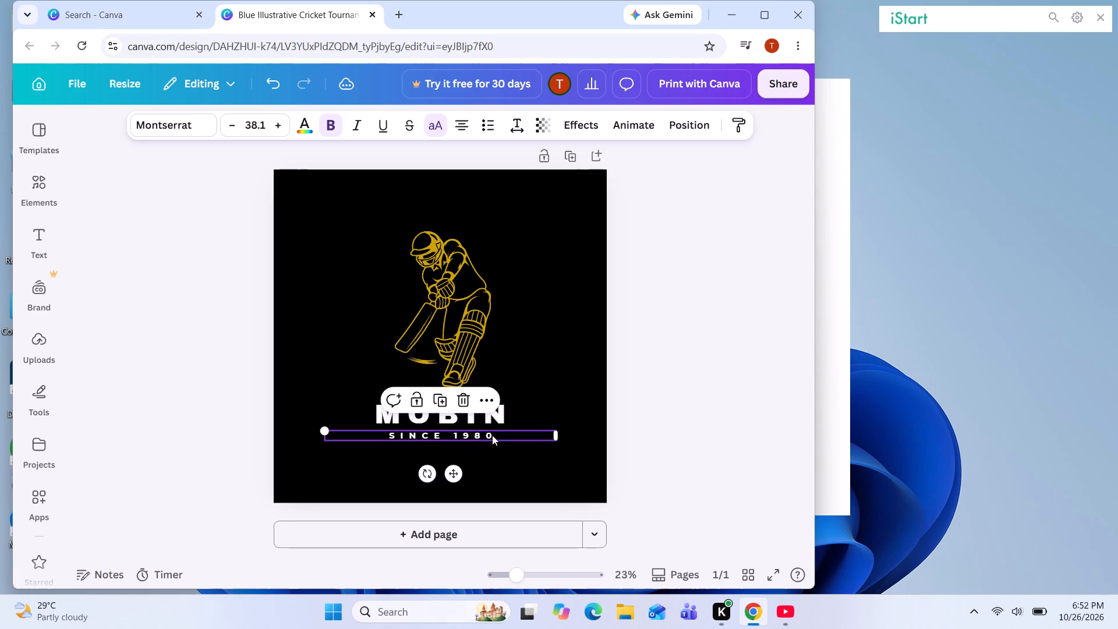
{"action": "left_click", "coordinate": [492, 435]}
{"action": "key", "text": "BackSpace"}
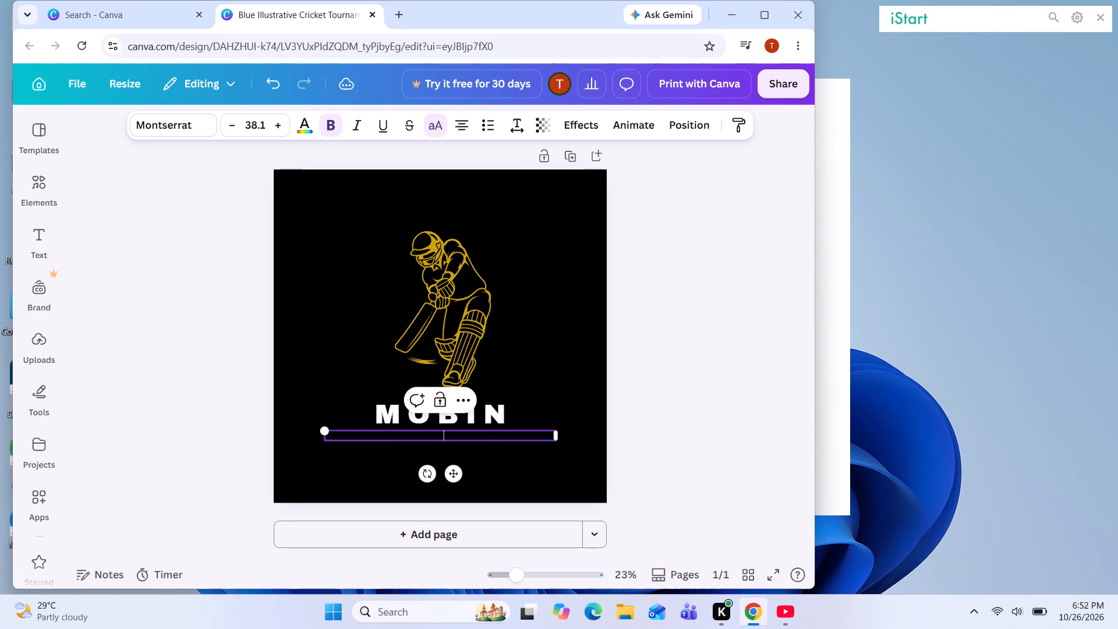
{"action": "type", "text": "wa"}
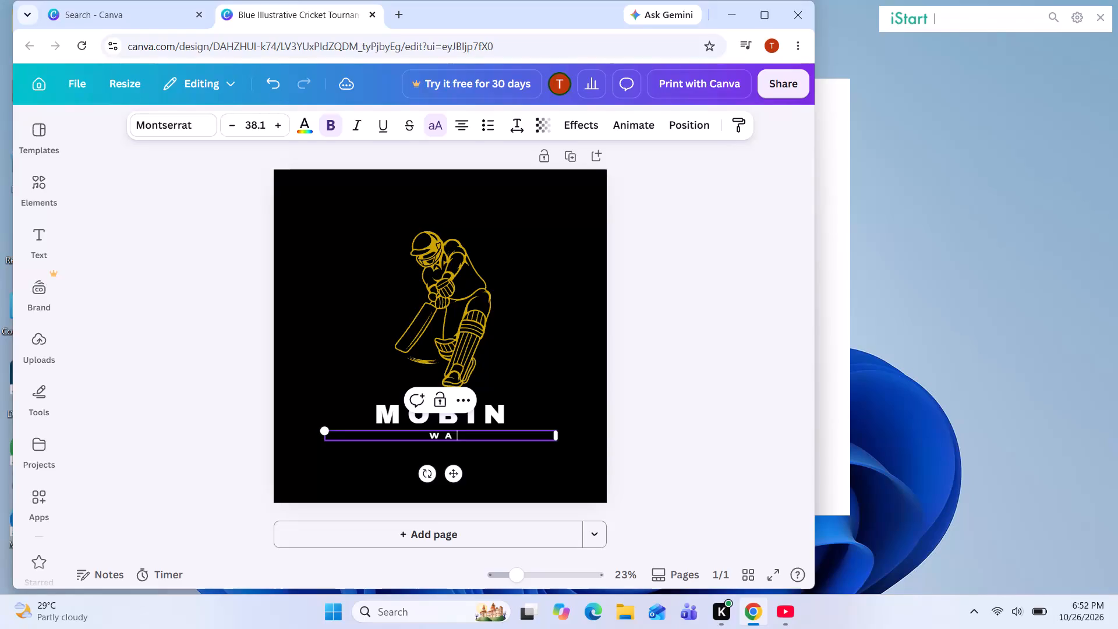
{"action": "type", "text": "rr"}
{"action": "type", "text": "iors"}
{"action": "left_click", "coordinate": [681, 305]}
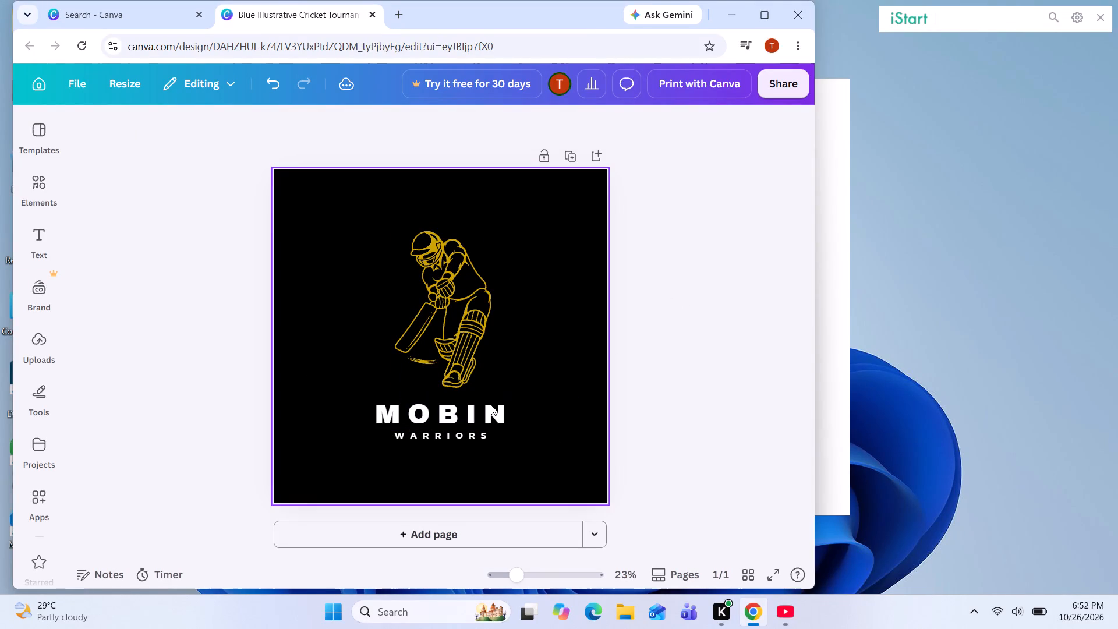
Move the MOBIN heading up so it sits just beneath the batsman's feet.
{"action": "left_click", "coordinate": [480, 412]}
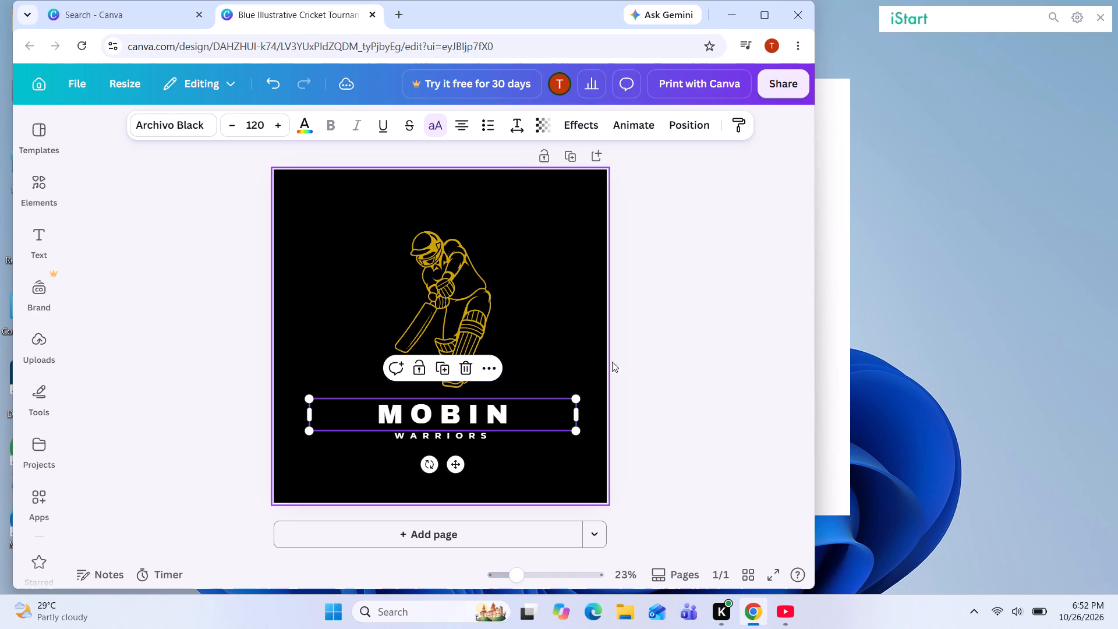
{"action": "left_click", "coordinate": [665, 299]}
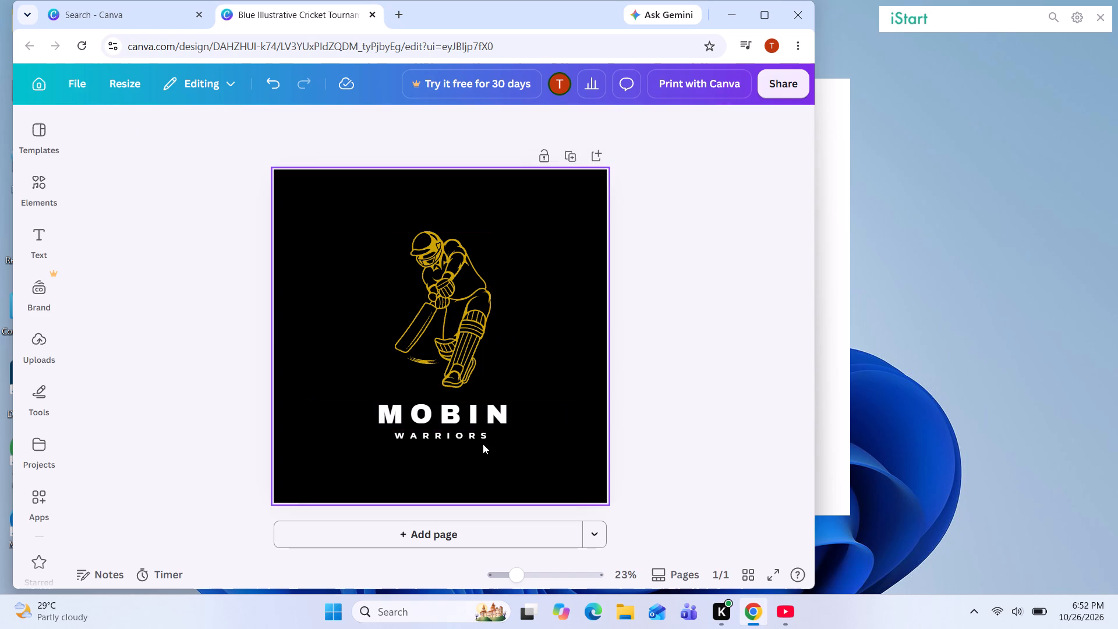
{"action": "left_click_drag", "start_coordinate": [475, 422], "coordinate": [475, 412]}
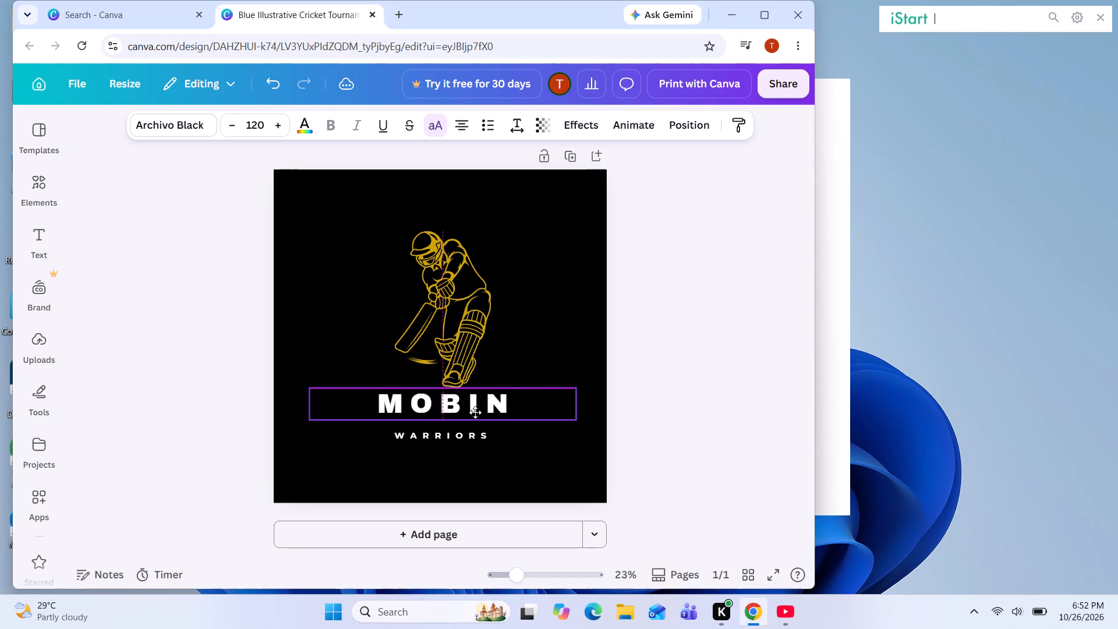
{"action": "left_click_drag", "start_coordinate": [475, 412], "coordinate": [475, 414]}
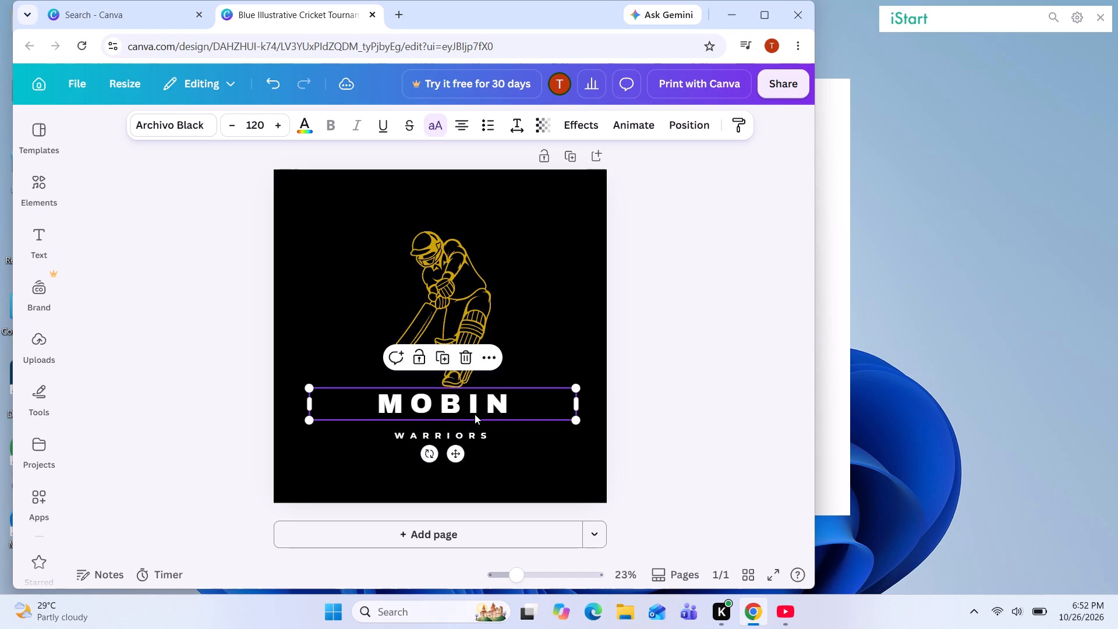
{"action": "left_click", "coordinate": [669, 317]}
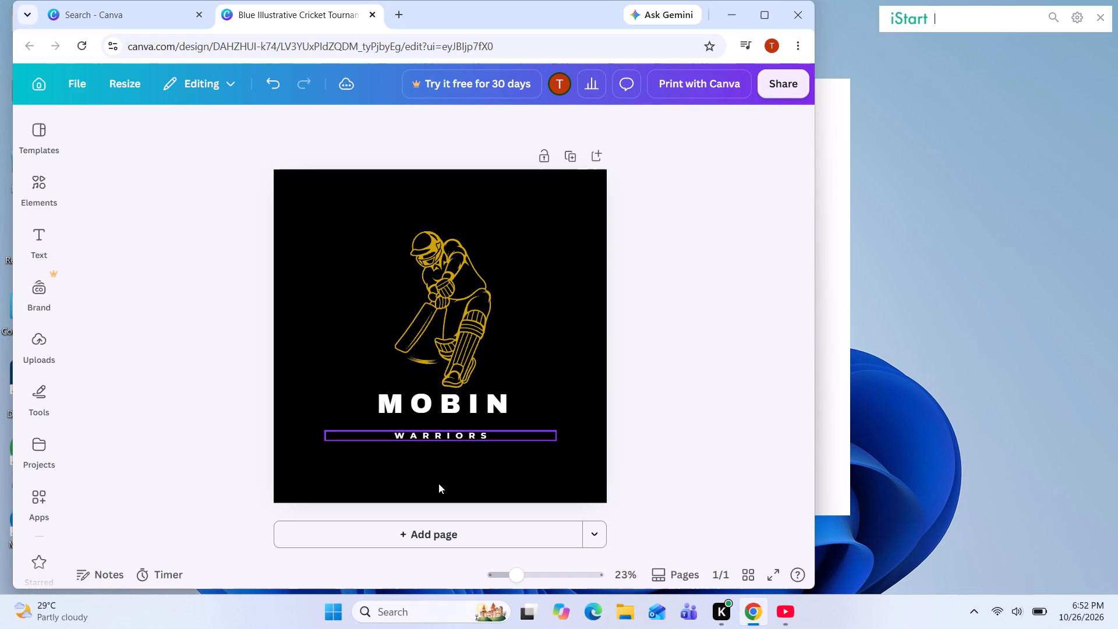
Move the WARRIORS tagline up so it sits close beneath the MOBIN heading.
{"action": "left_click_drag", "start_coordinate": [450, 435], "coordinate": [450, 434]}
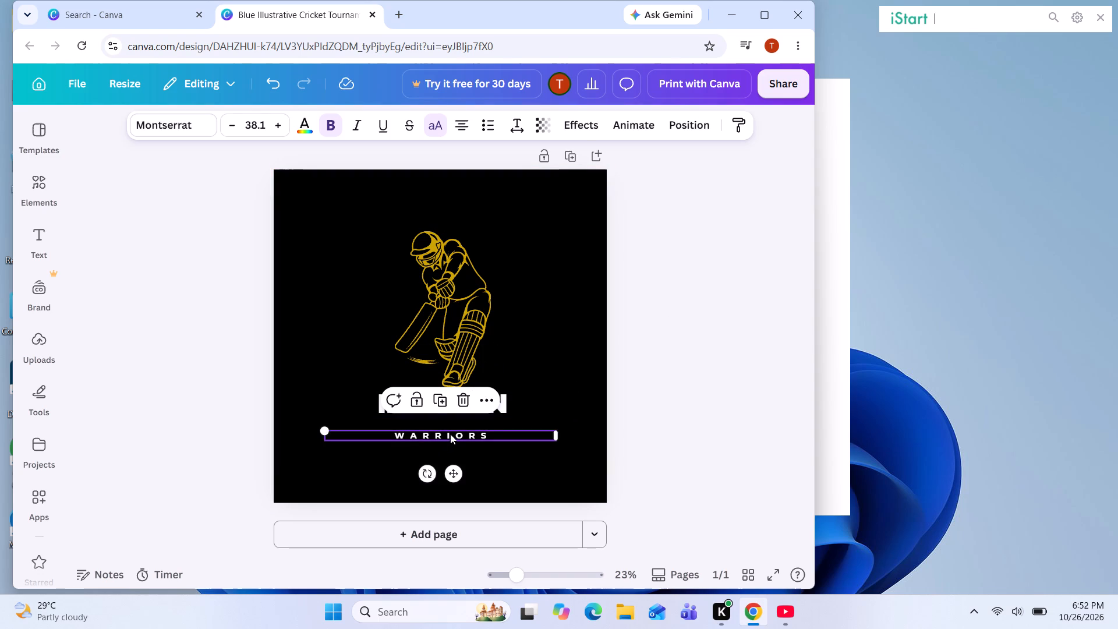
{"action": "left_click_drag", "start_coordinate": [450, 434], "coordinate": [450, 428]}
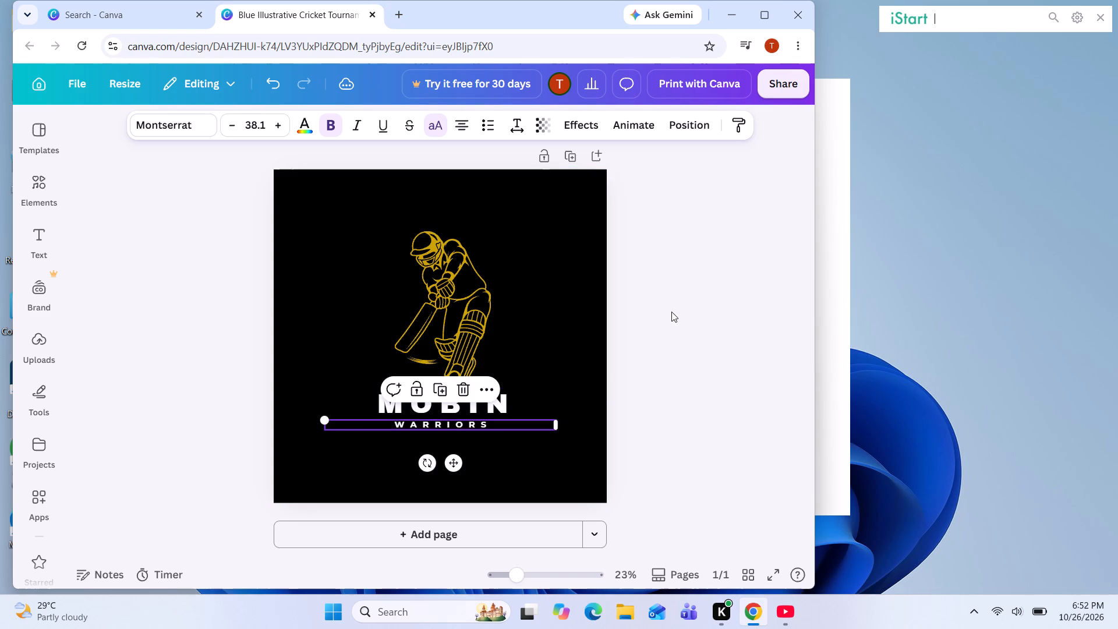
{"action": "left_click", "coordinate": [670, 309]}
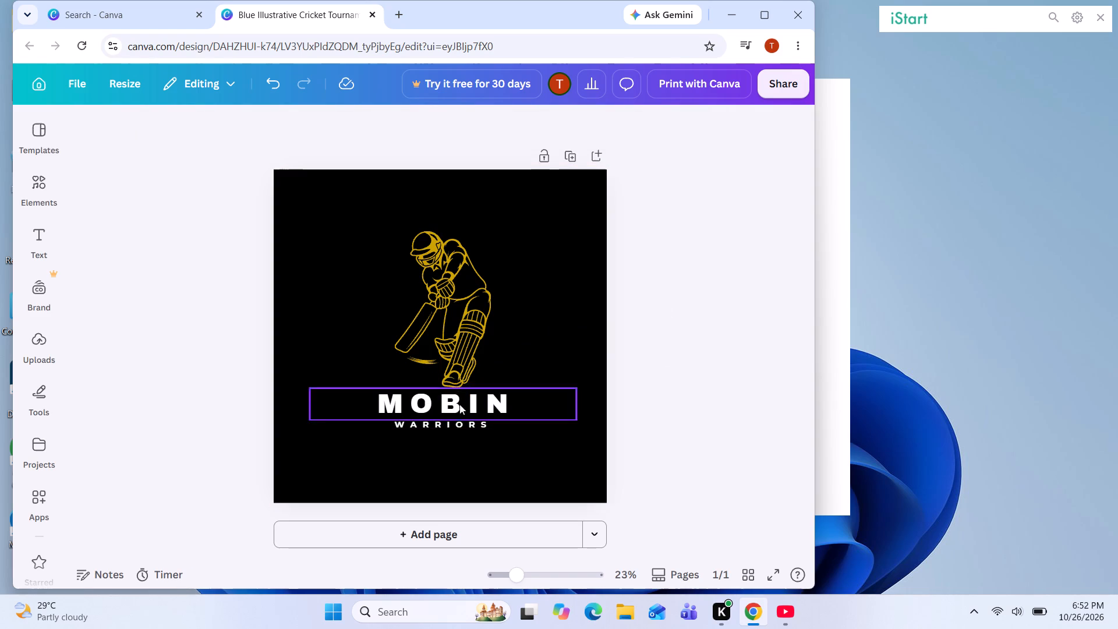
Recolour the MOBIN heading to the batsman's gold #cca300, keeping font size 120 and briefly trying black.
{"action": "left_click", "coordinate": [475, 410]}
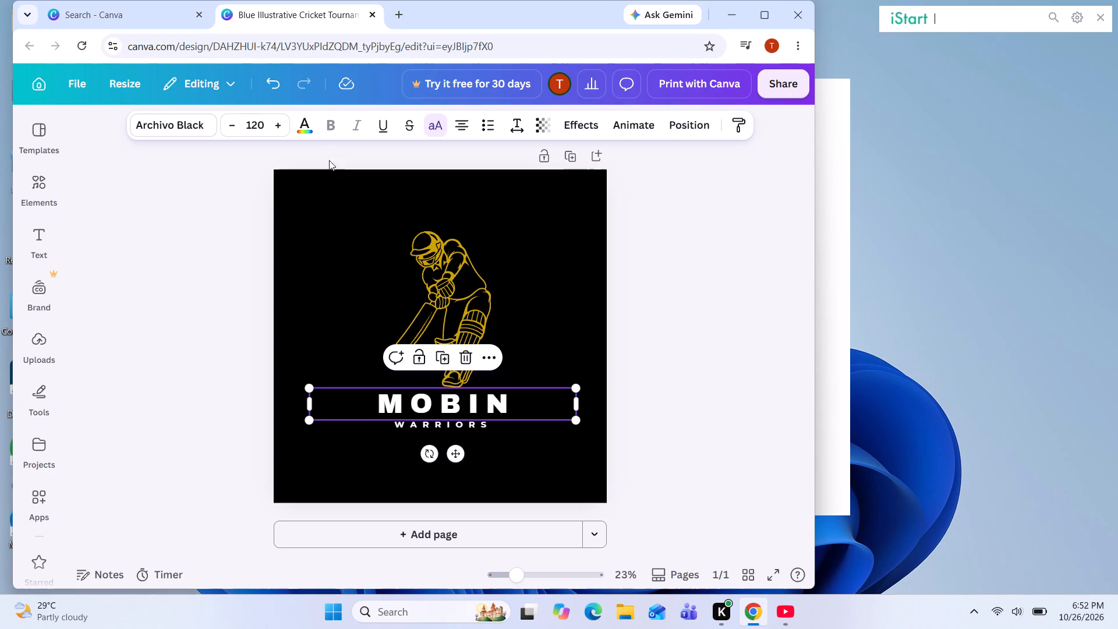
{"action": "left_click", "coordinate": [279, 122]}
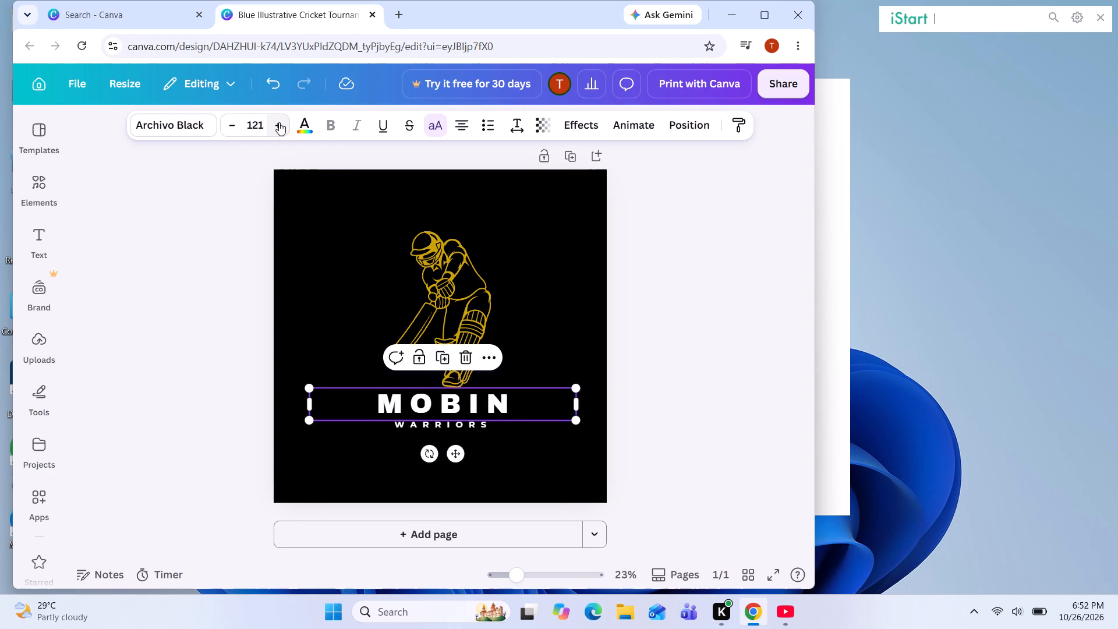
{"action": "left_click", "coordinate": [235, 121]}
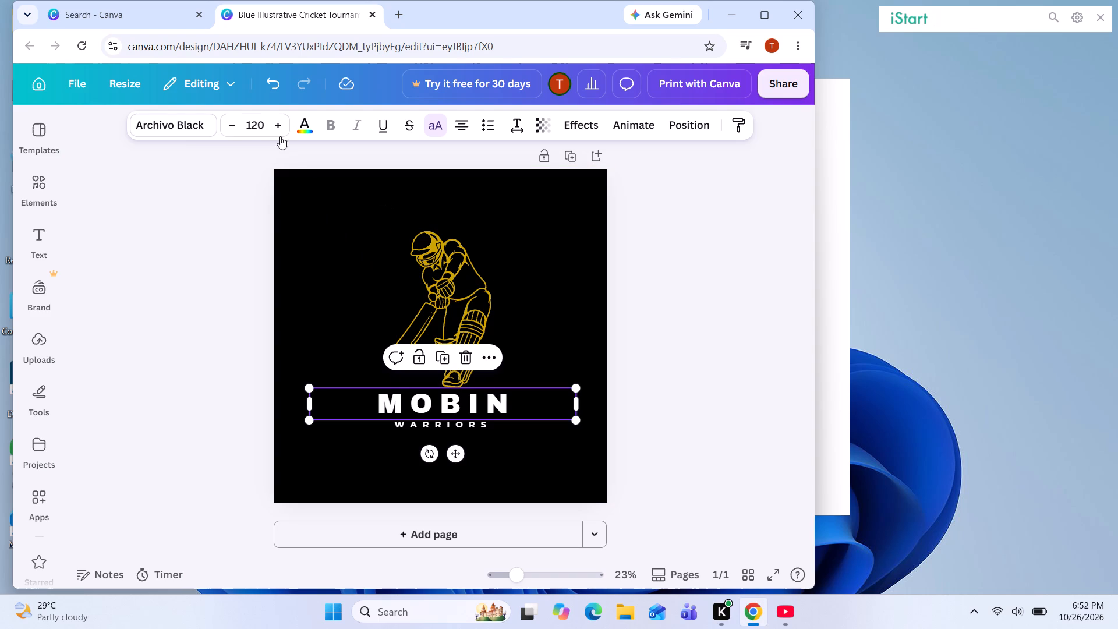
{"action": "left_click", "coordinate": [303, 121]}
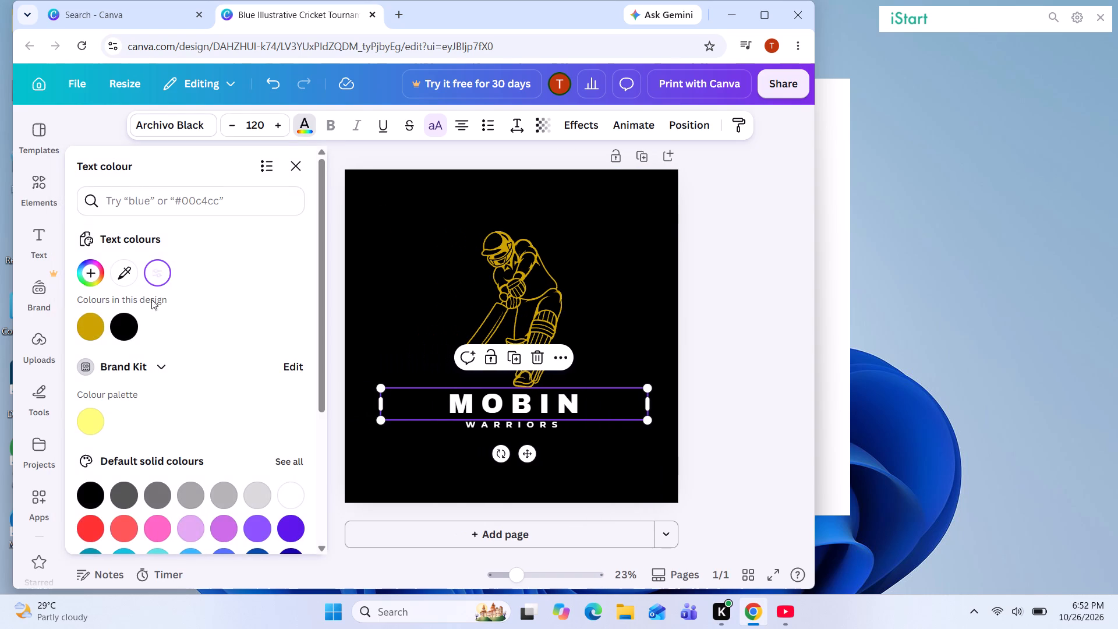
{"action": "left_click", "coordinate": [86, 323]}
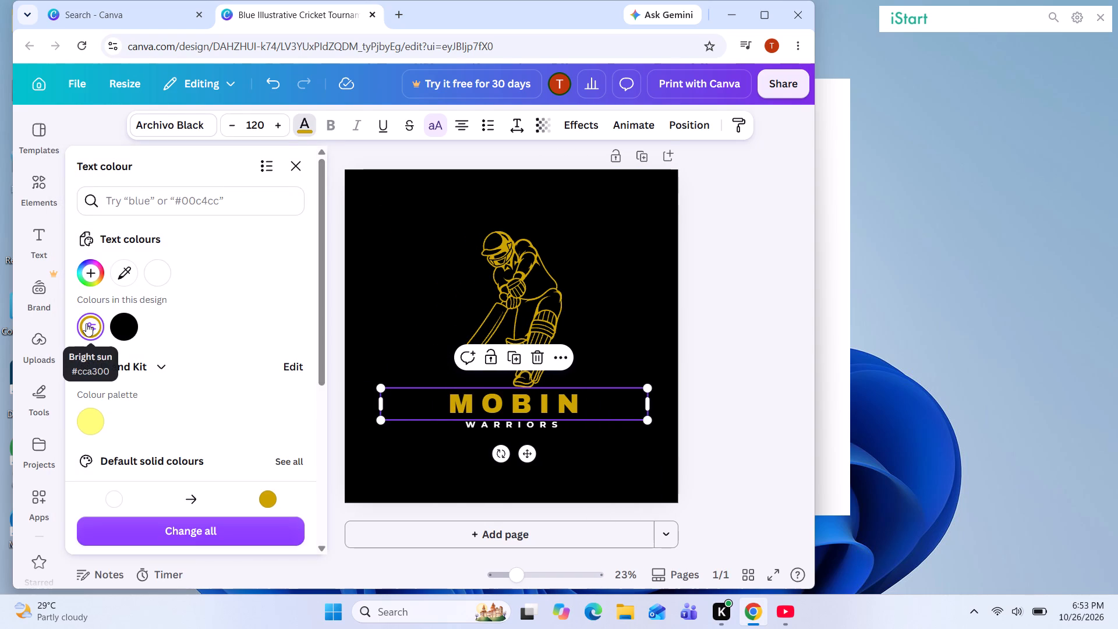
{"action": "left_click", "coordinate": [121, 326]}
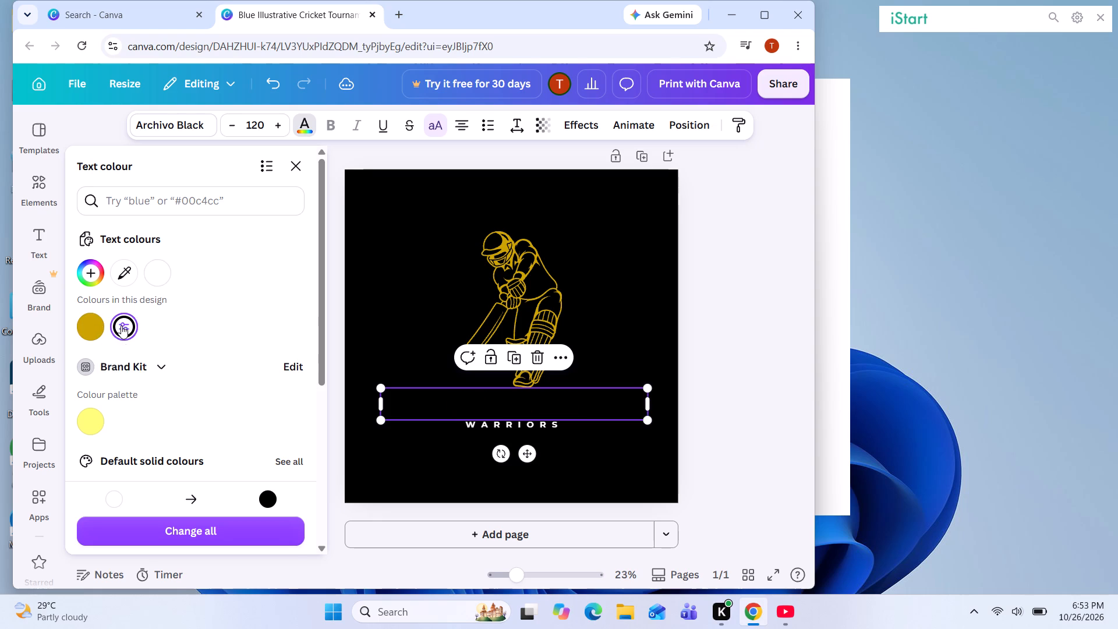
{"action": "left_click", "coordinate": [94, 323]}
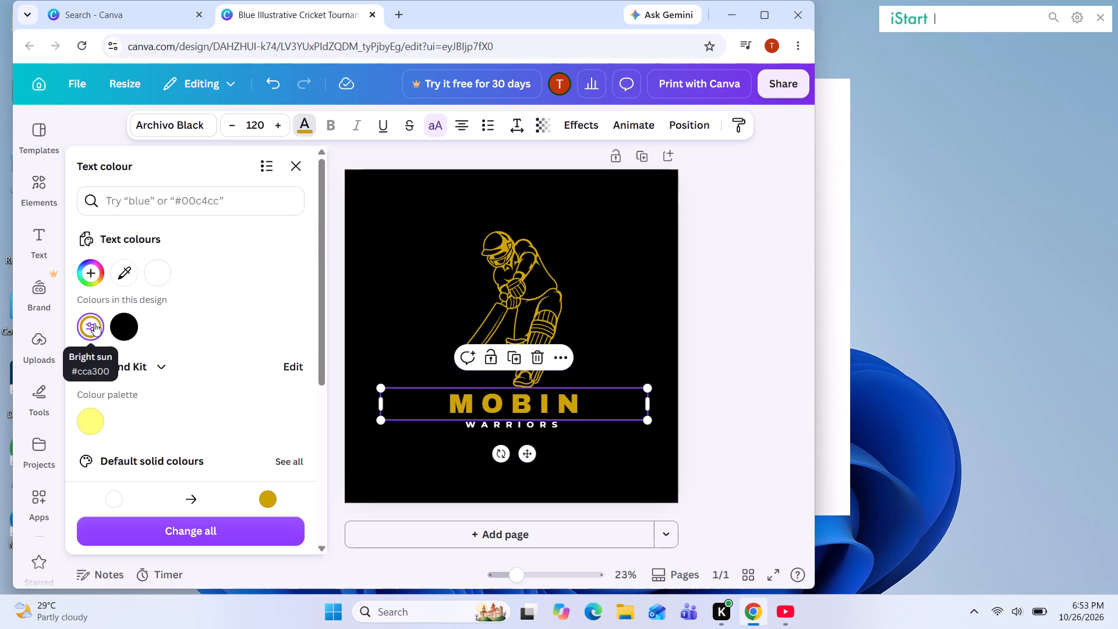
Recolour the MOBIN heading white, after briefly trying red #ff3131.
{"action": "scroll", "coordinate": [94, 323], "scroll_direction": "down", "scroll_amount": 2}
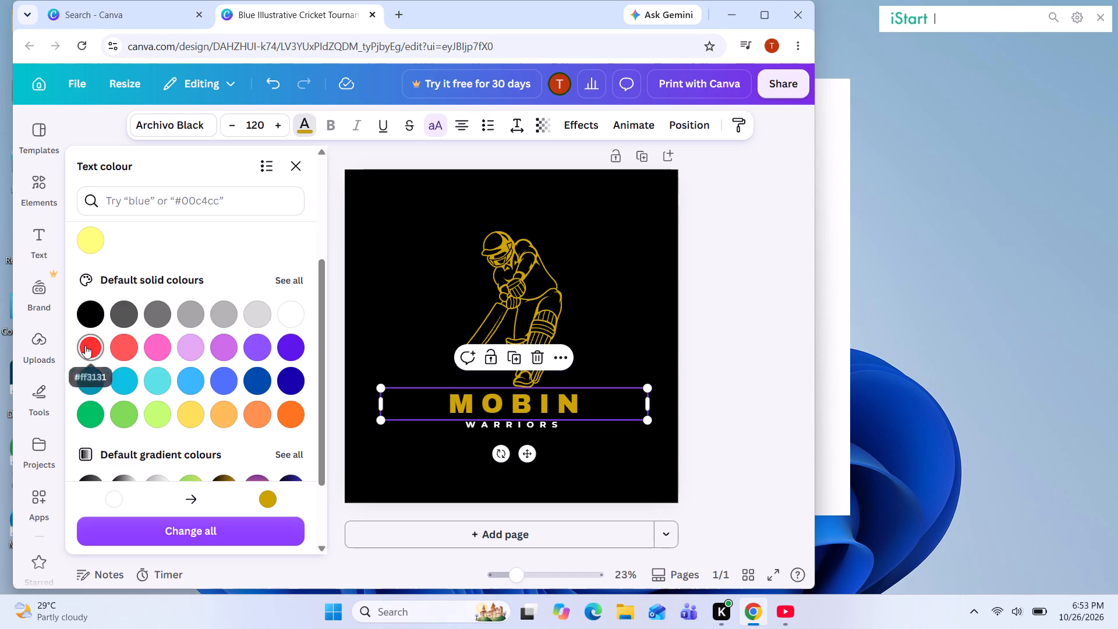
{"action": "left_click", "coordinate": [85, 345]}
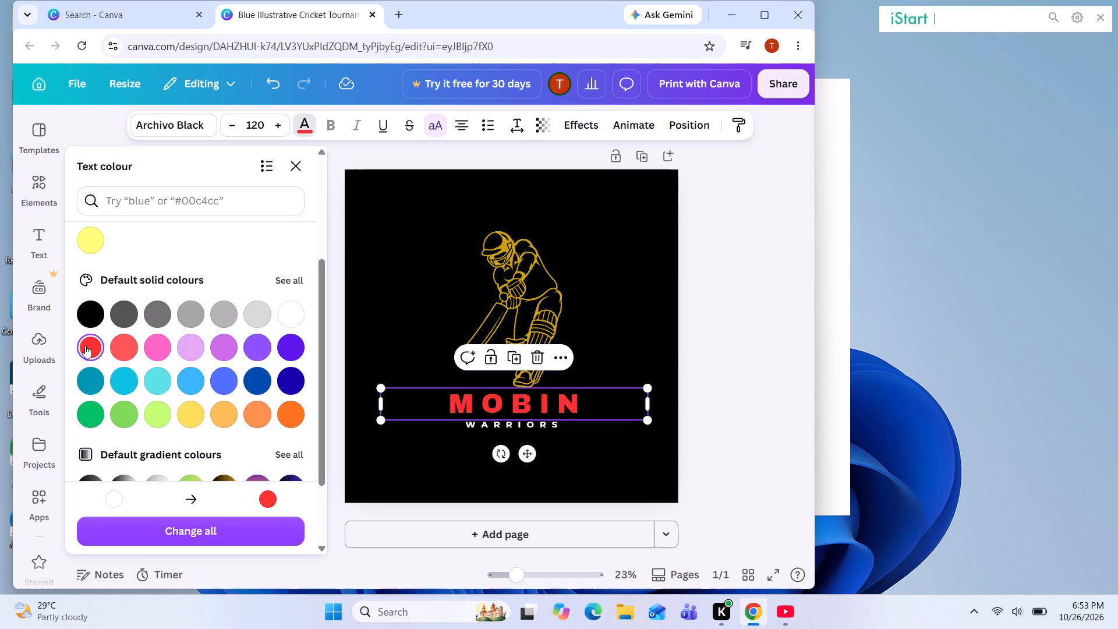
{"action": "scroll", "coordinate": [214, 214], "scroll_direction": "up", "scroll_amount": 4}
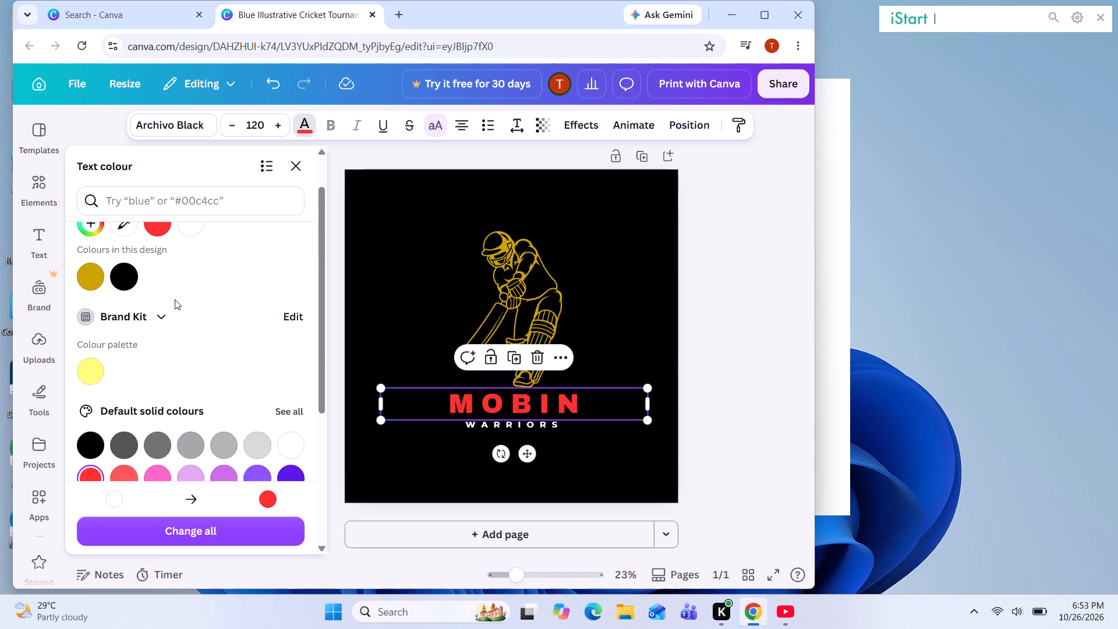
{"action": "left_click", "coordinate": [196, 229]}
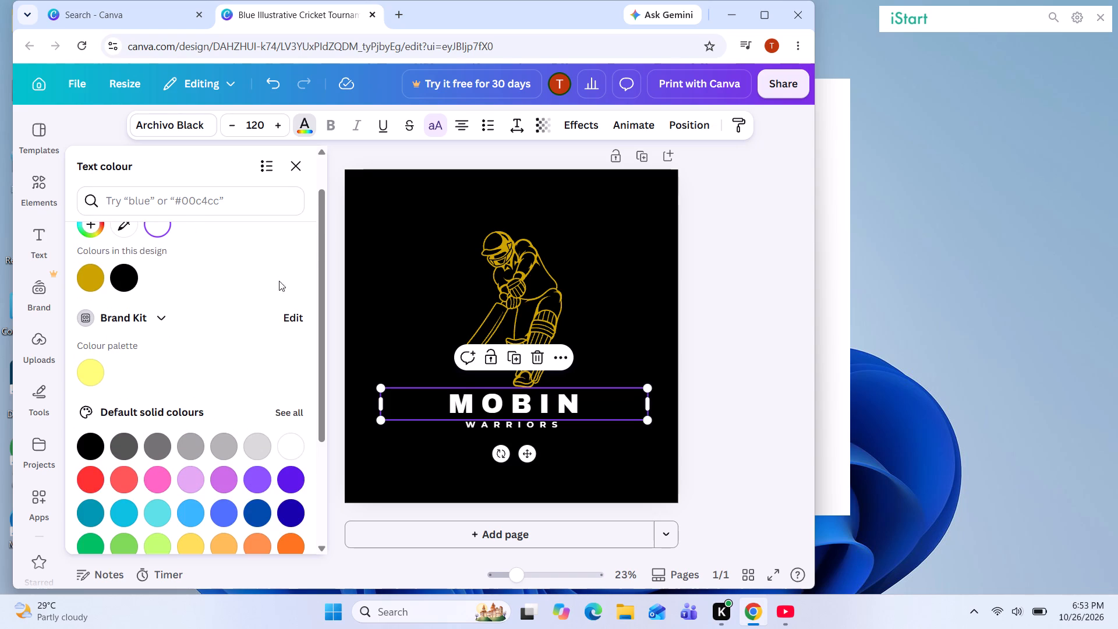
{"action": "left_click", "coordinate": [736, 269]}
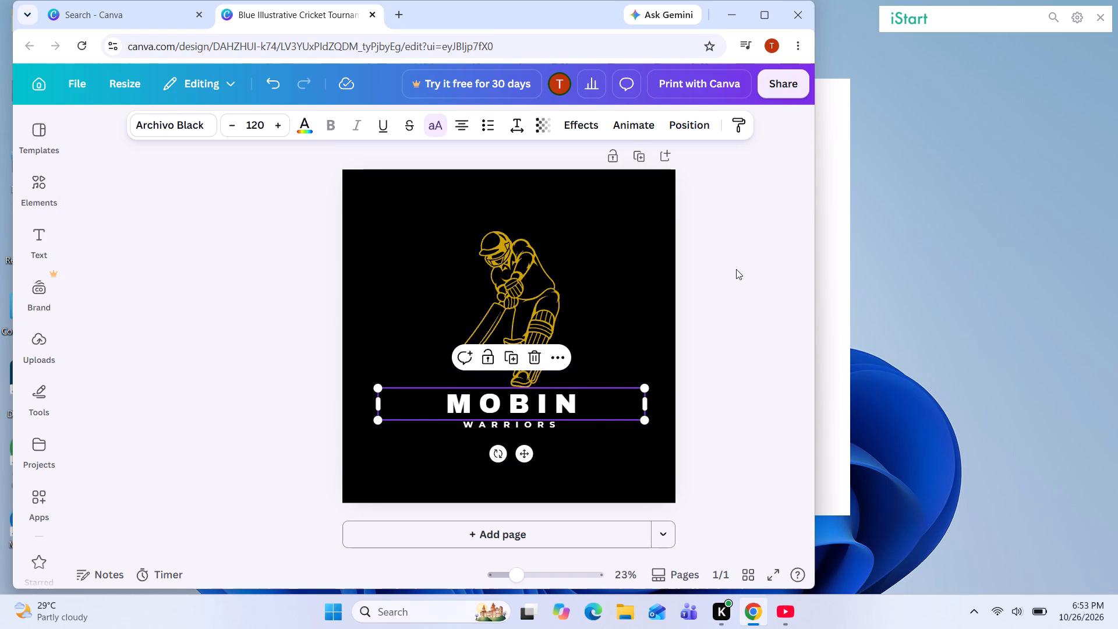
{"action": "left_click", "coordinate": [699, 398]}
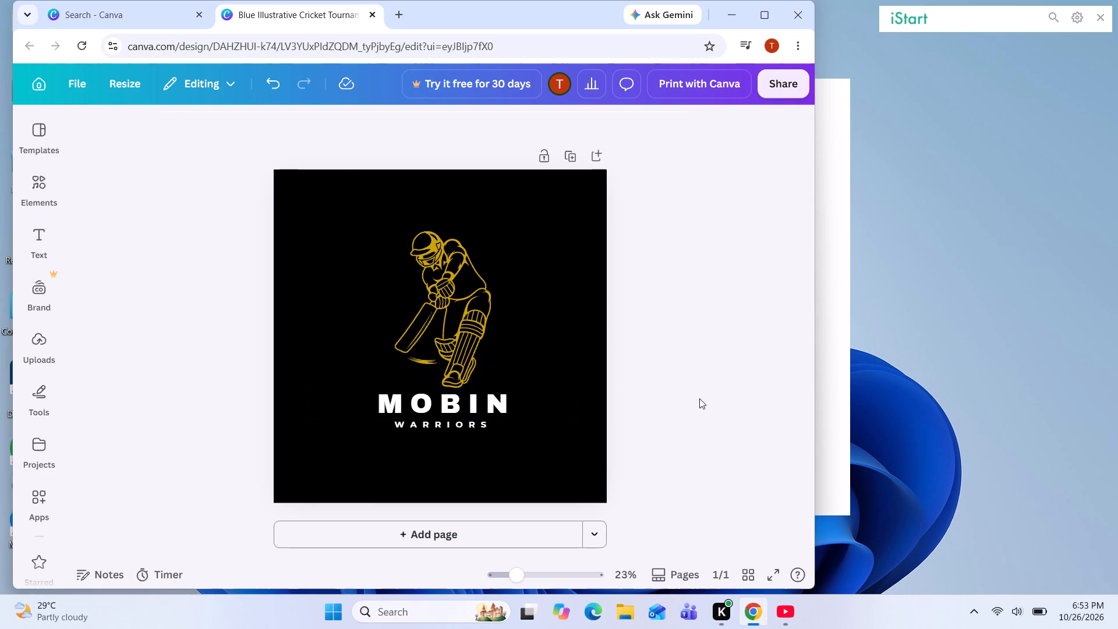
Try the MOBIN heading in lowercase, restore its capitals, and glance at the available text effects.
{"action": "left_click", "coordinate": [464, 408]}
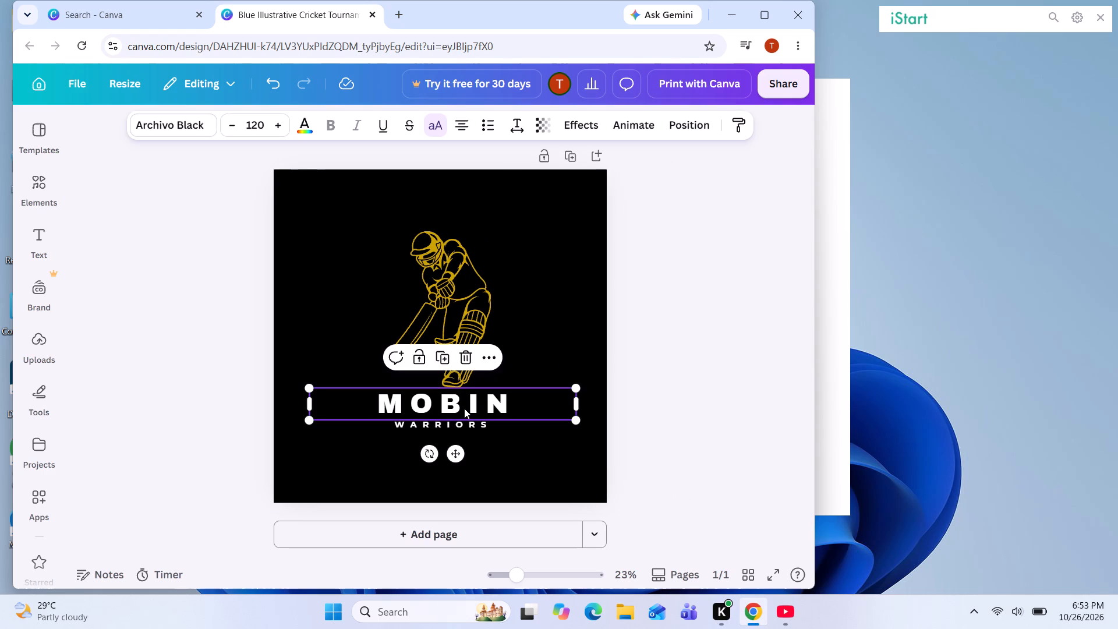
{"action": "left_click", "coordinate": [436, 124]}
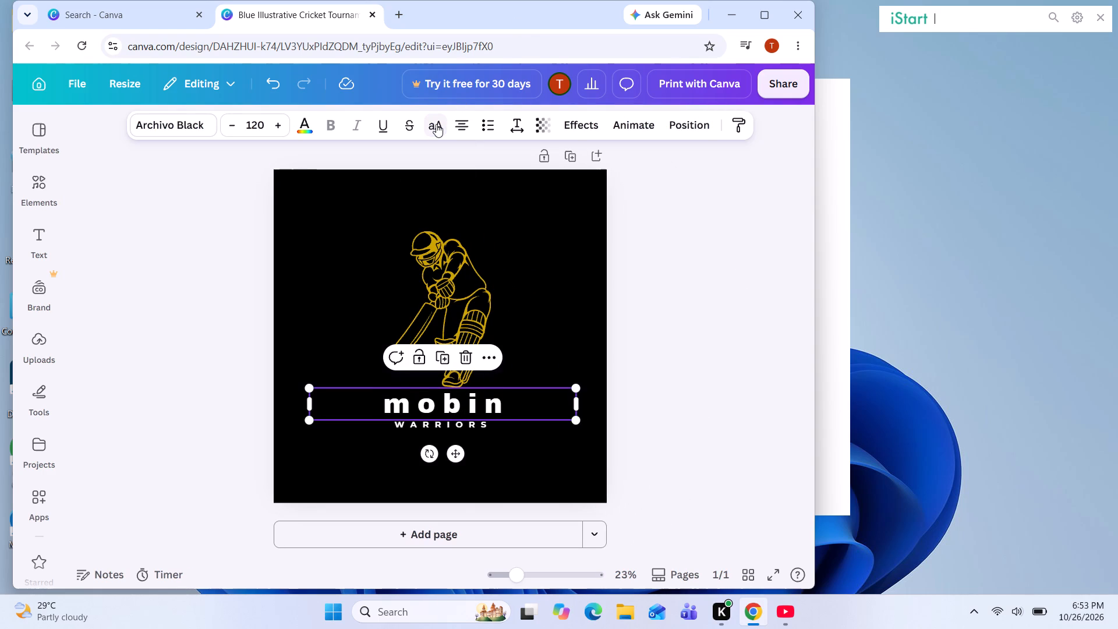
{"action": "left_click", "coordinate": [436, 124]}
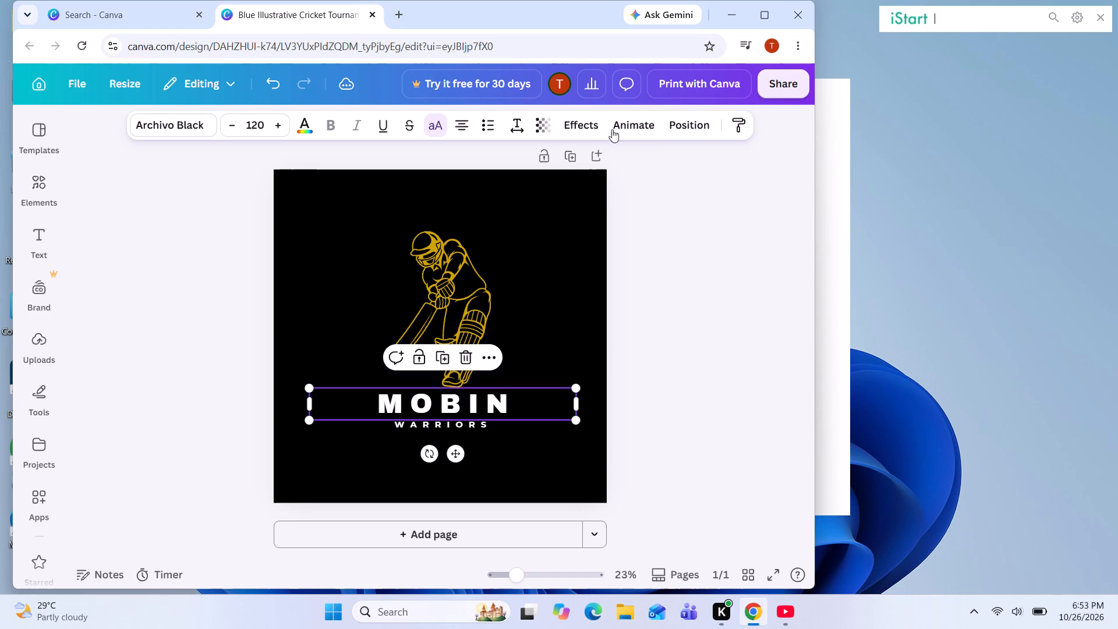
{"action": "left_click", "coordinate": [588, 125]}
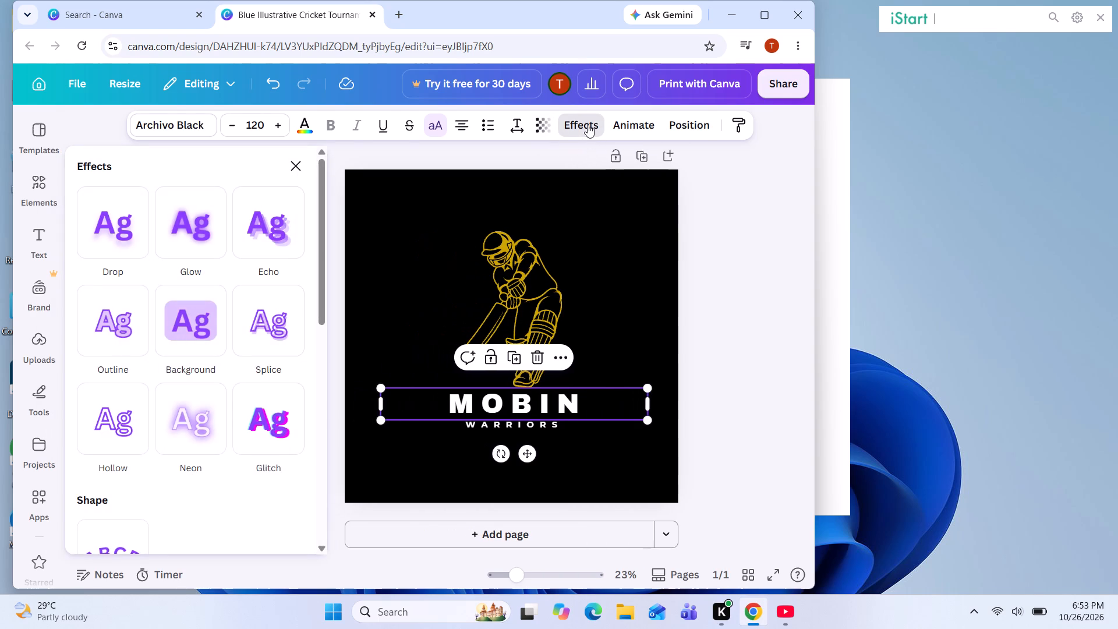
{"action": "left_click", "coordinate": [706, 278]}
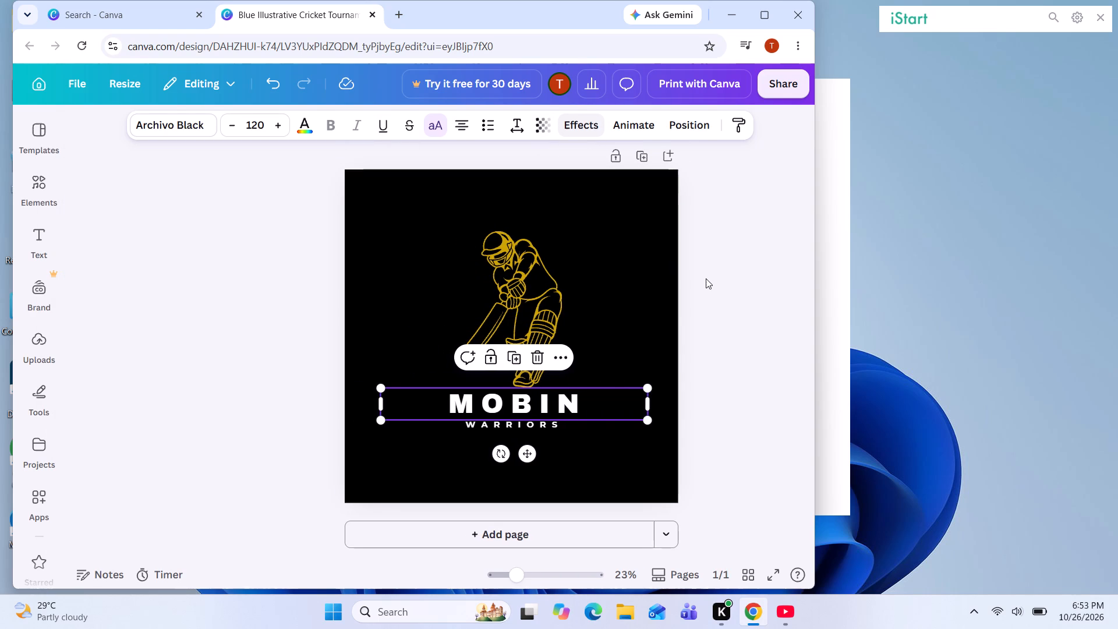
Set the MOBIN heading's text box width to 2000 px.
{"action": "left_click", "coordinate": [704, 127]}
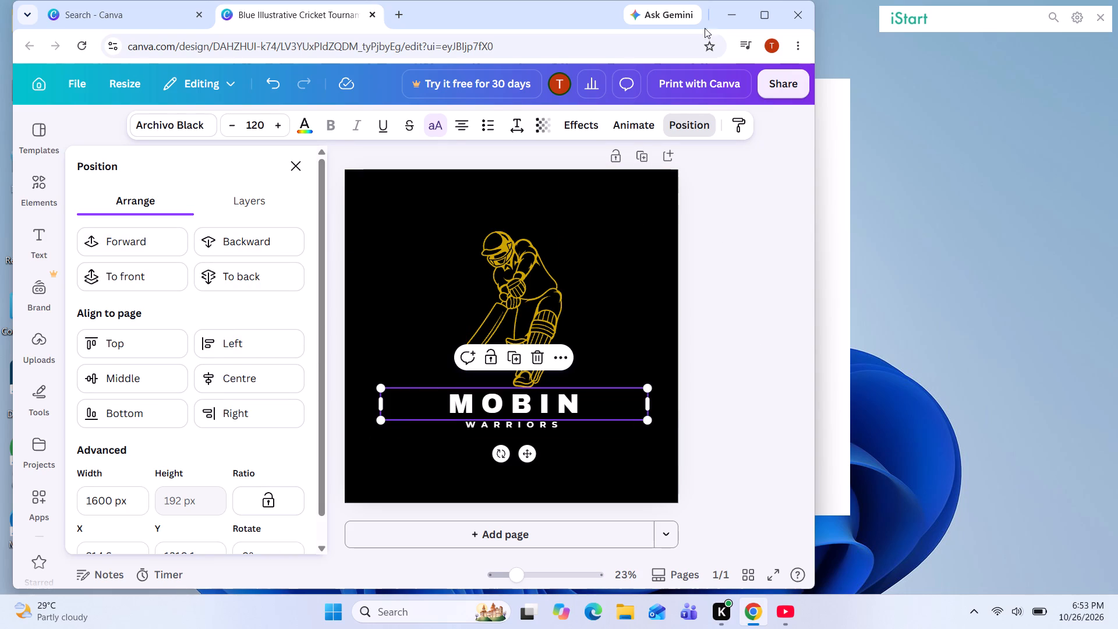
{"action": "left_click", "coordinate": [107, 505]}
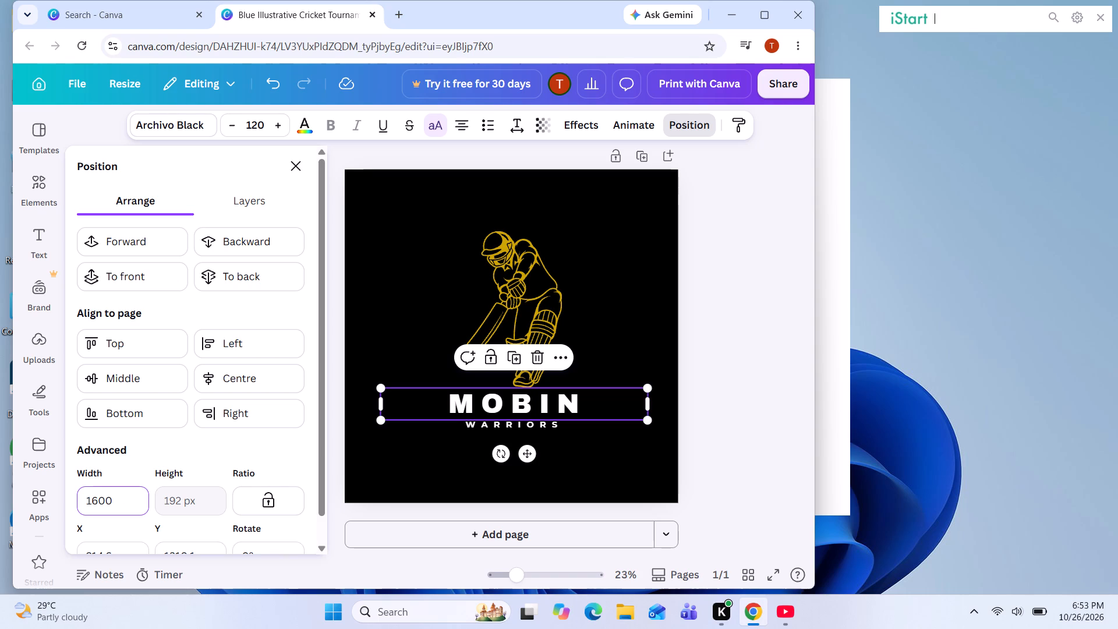
{"action": "left_click", "coordinate": [130, 493]}
{"action": "key", "text": "BackSpace"}
{"action": "key", "text": "BackSpace"}
{"action": "key", "text": "BackSpace"}
{"action": "key", "text": "BackSpace"}
{"action": "key", "text": "BackSpace"}
{"action": "key", "text": "BackSpace"}
{"action": "key", "text": "BackSpace"}
{"action": "key", "text": "BackSpace"}
{"action": "key", "text": "BackSpace"}
{"action": "key", "text": "BackSpace"}
{"action": "key", "text": "BackSpace"}
{"action": "key", "text": "BackSpace"}
{"action": "type", "text": "2000"}
{"action": "key", "text": "Return"}
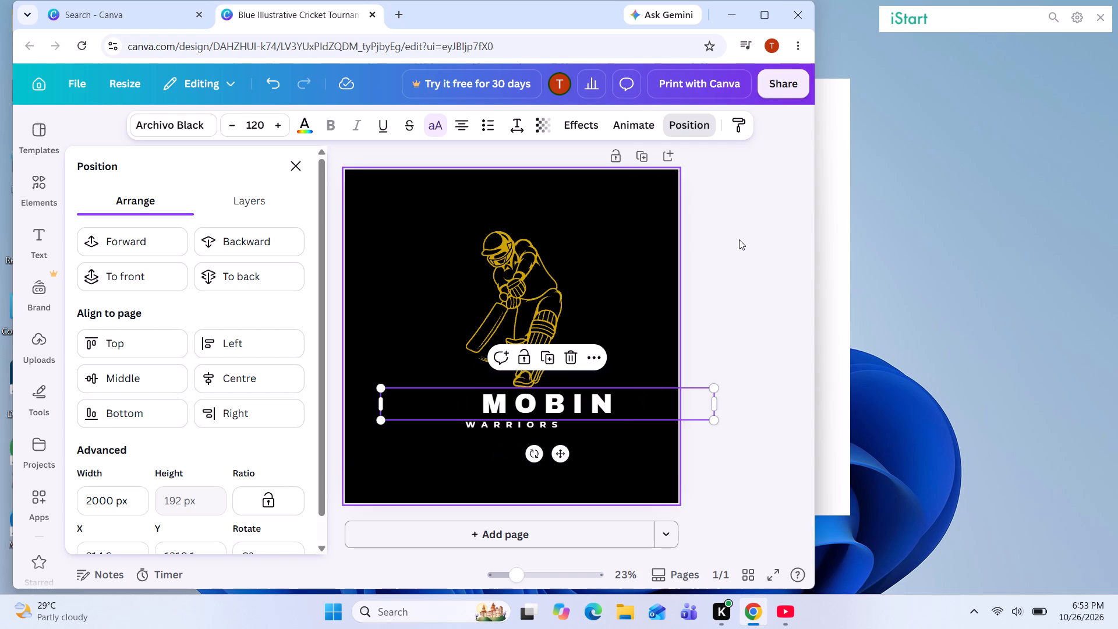
{"action": "left_click", "coordinate": [734, 271]}
{"action": "left_click", "coordinate": [679, 262]}
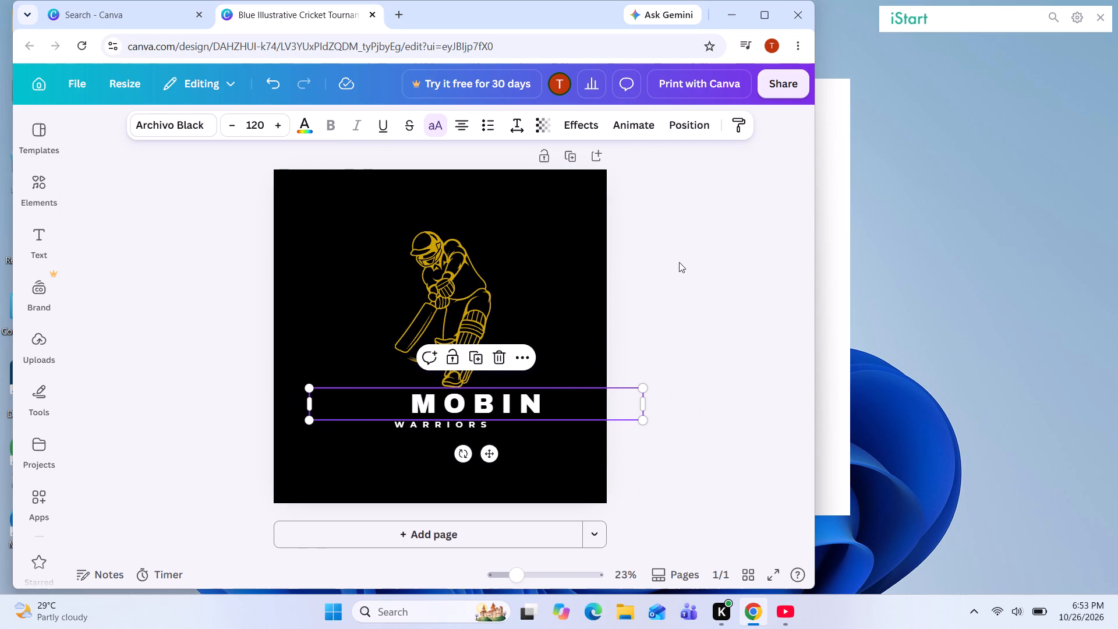
Shift the widened MOBIN heading sideways so it is centred on the page beneath the batsman.
{"action": "left_click_drag", "start_coordinate": [520, 387], "coordinate": [513, 390]}
{"action": "left_click_drag", "start_coordinate": [513, 390], "coordinate": [353, 357]}
{"action": "left_click", "coordinate": [186, 327]}
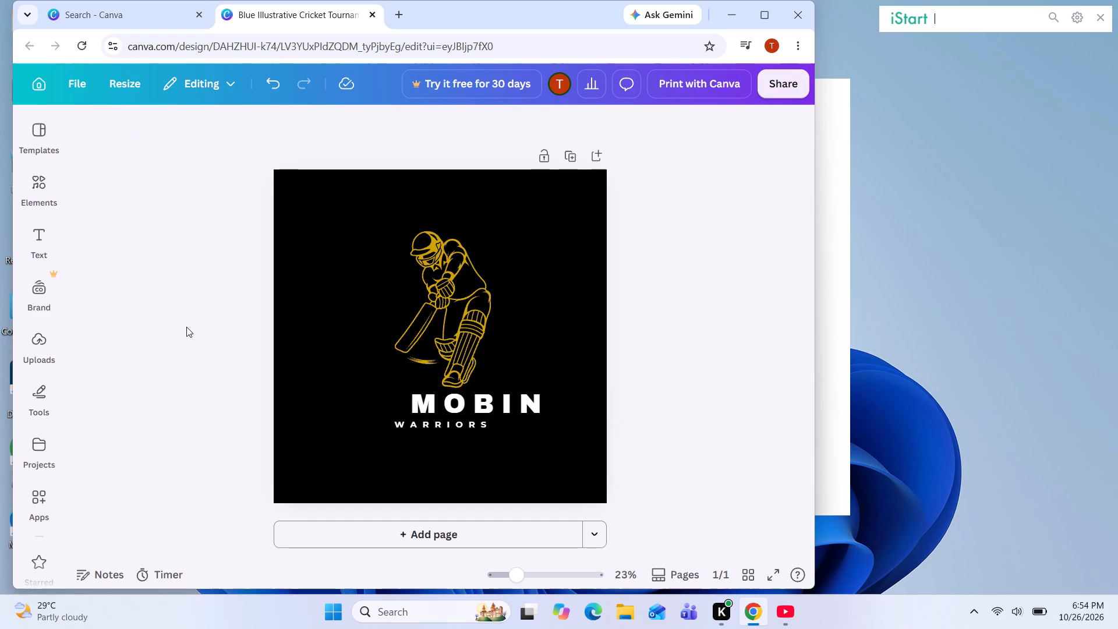
{"action": "left_click_drag", "start_coordinate": [473, 408], "coordinate": [458, 411]}
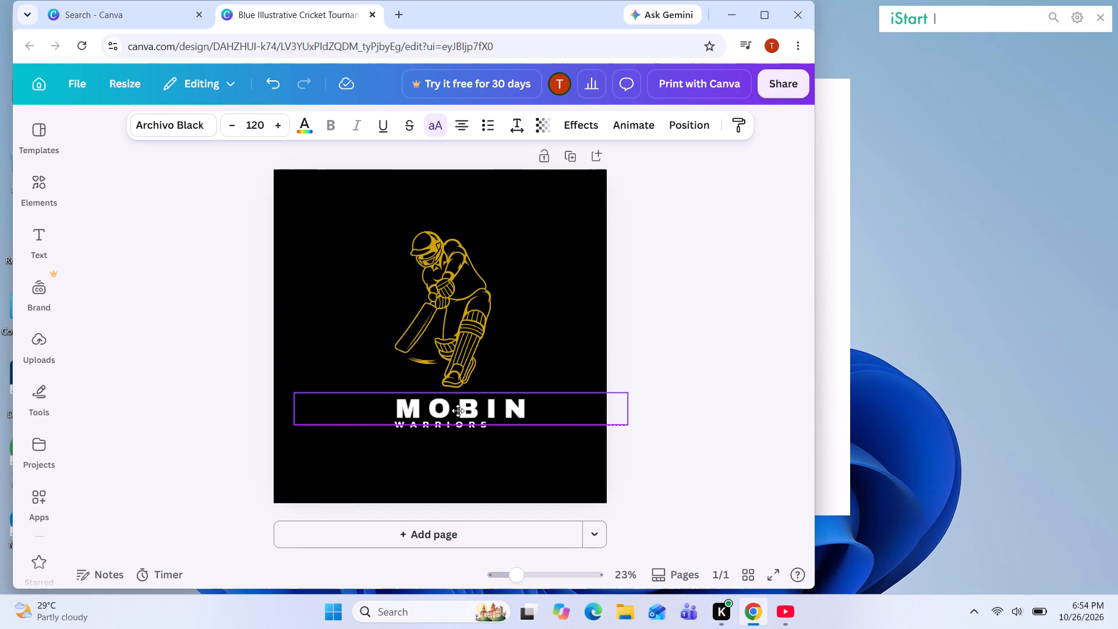
{"action": "left_click_drag", "start_coordinate": [458, 411], "coordinate": [441, 410]}
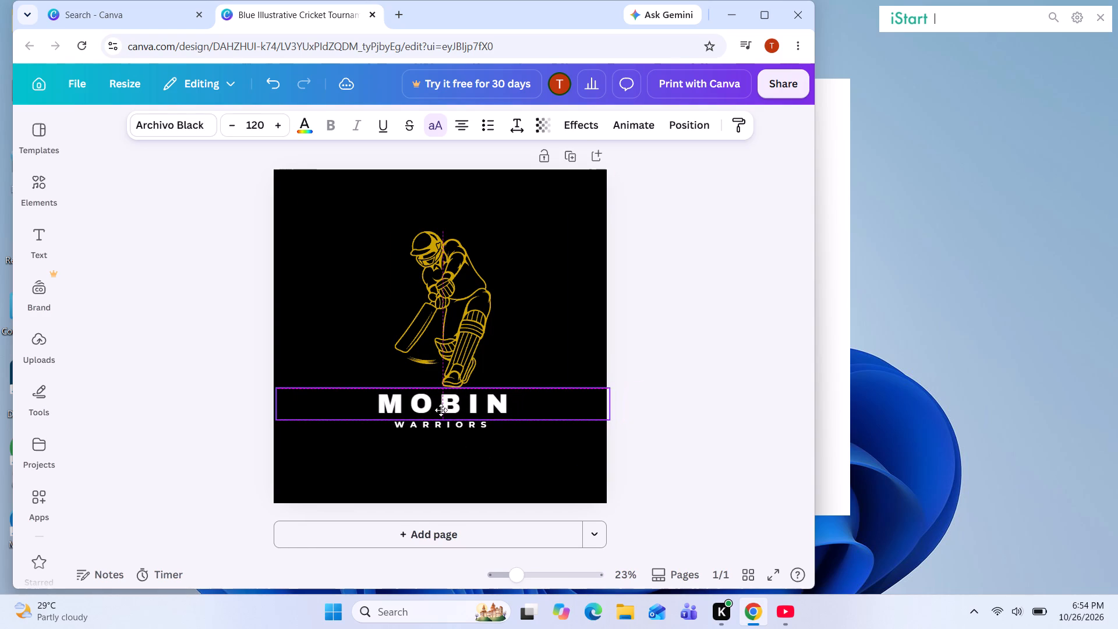
{"action": "left_click_drag", "start_coordinate": [441, 410], "coordinate": [438, 409]}
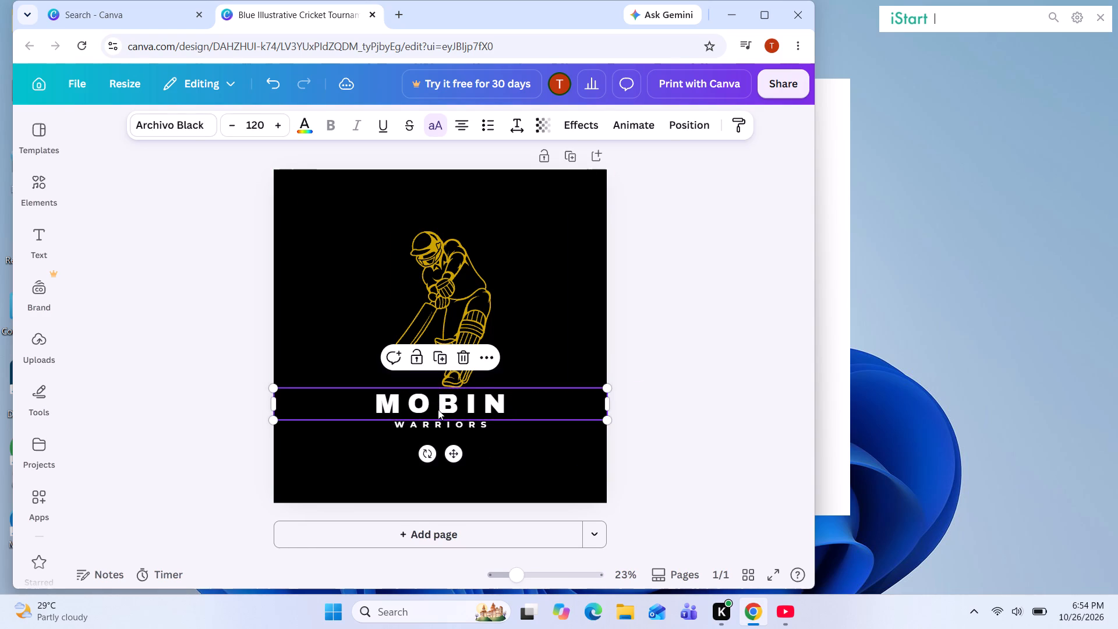
{"action": "left_click", "coordinate": [674, 282]}
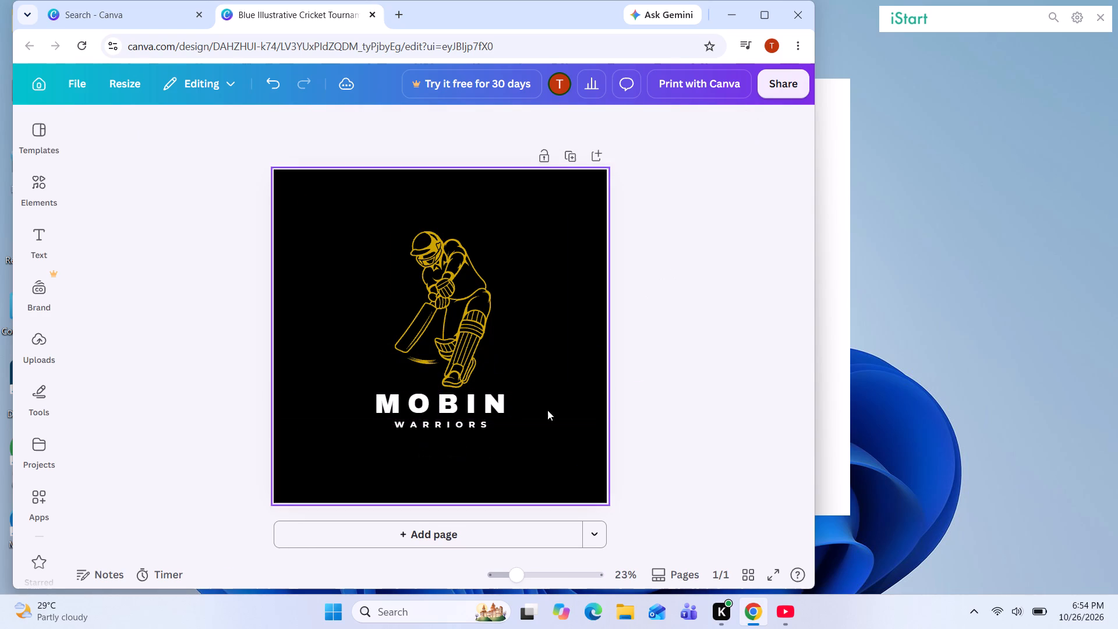
Set the WARRIORS tagline's text box width to 1300 px.
{"action": "left_click", "coordinate": [455, 427]}
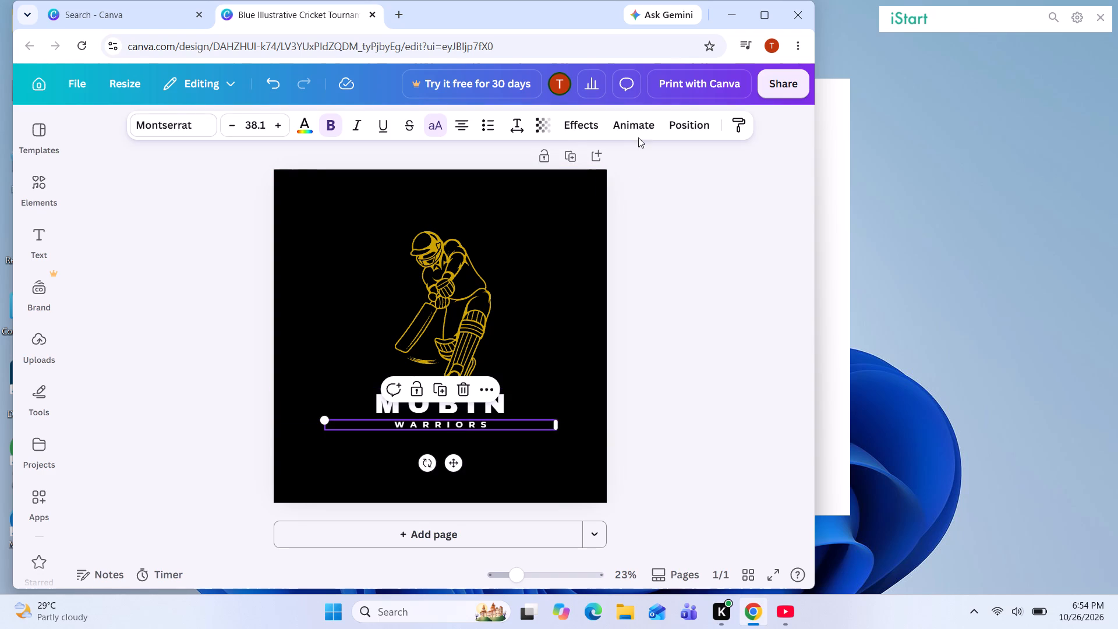
{"action": "left_click", "coordinate": [565, 130]}
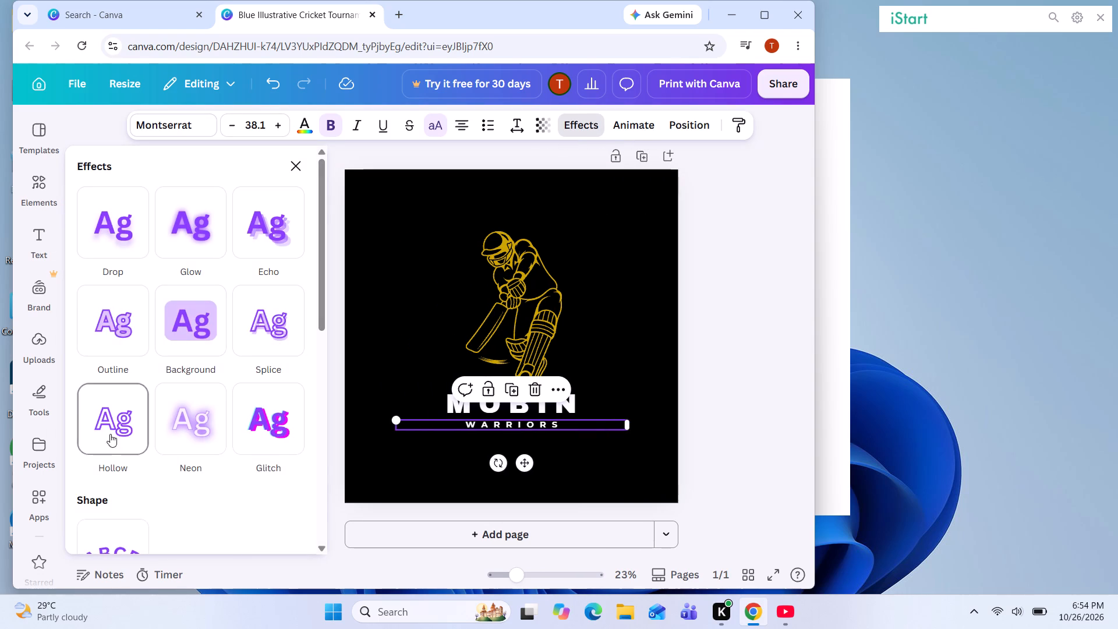
{"action": "left_click", "coordinate": [615, 123]}
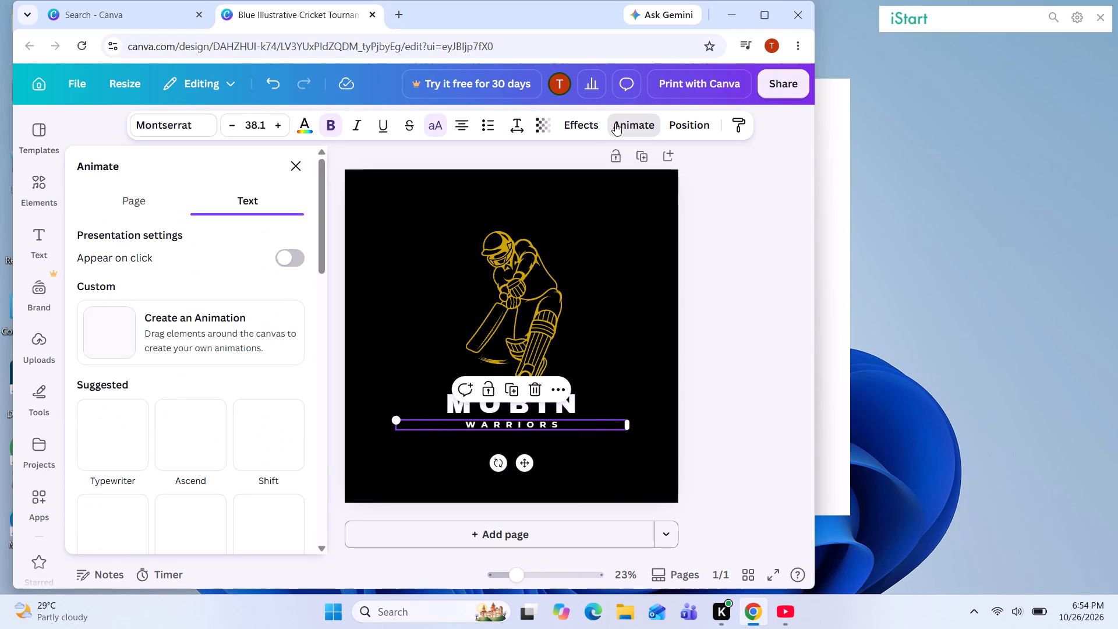
{"action": "left_click", "coordinate": [708, 120]}
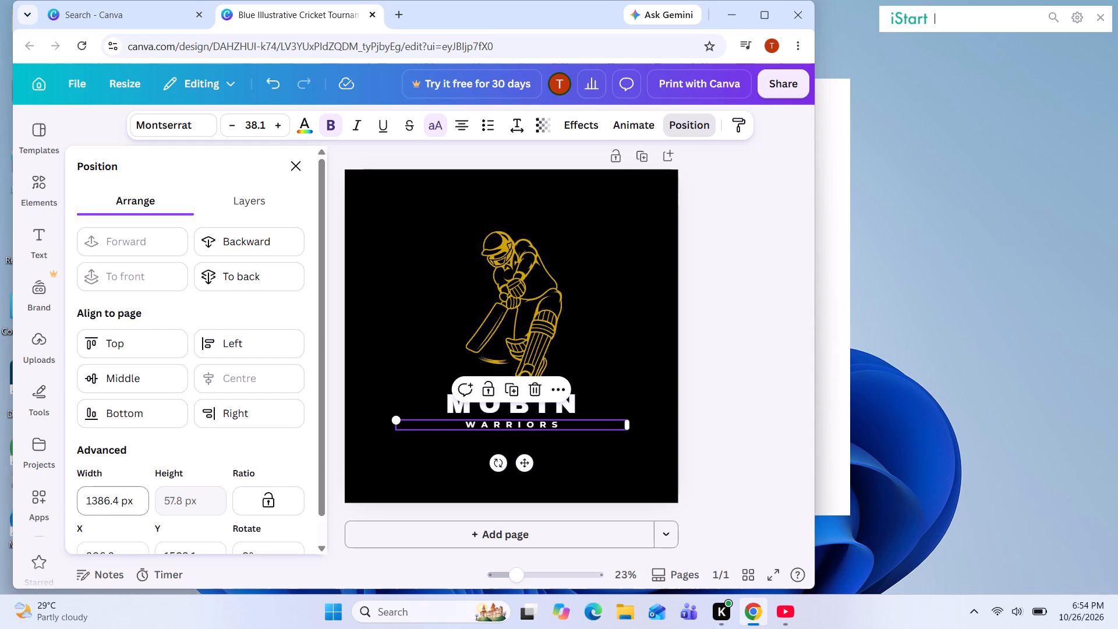
{"action": "left_click", "coordinate": [118, 501]}
{"action": "key", "text": "BackSpace"}
{"action": "key", "text": "BackSpace"}
{"action": "key", "text": "BackSpace"}
{"action": "key", "text": "BackSpace"}
{"action": "key", "text": "BackSpace"}
{"action": "key", "text": "BackSpace"}
{"action": "key", "text": "BackSpace"}
{"action": "key", "text": "BackSpace"}
{"action": "key", "text": "BackSpace"}
{"action": "key", "text": "BackSpace"}
{"action": "key", "text": "BackSpace"}
{"action": "type", "text": "1300"}
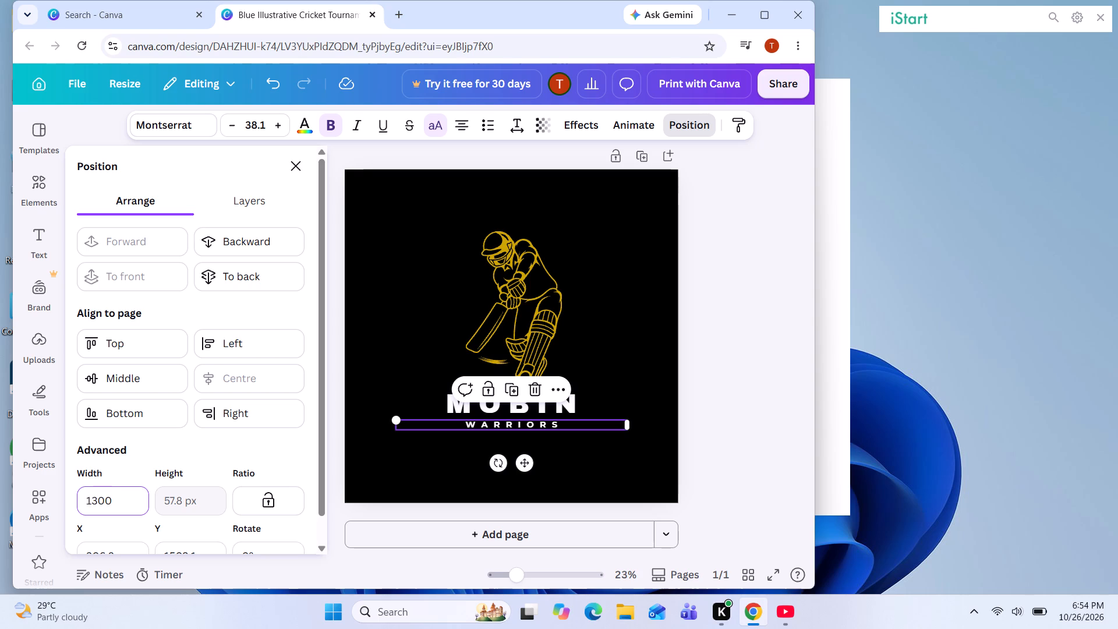
{"action": "key", "text": "Return"}
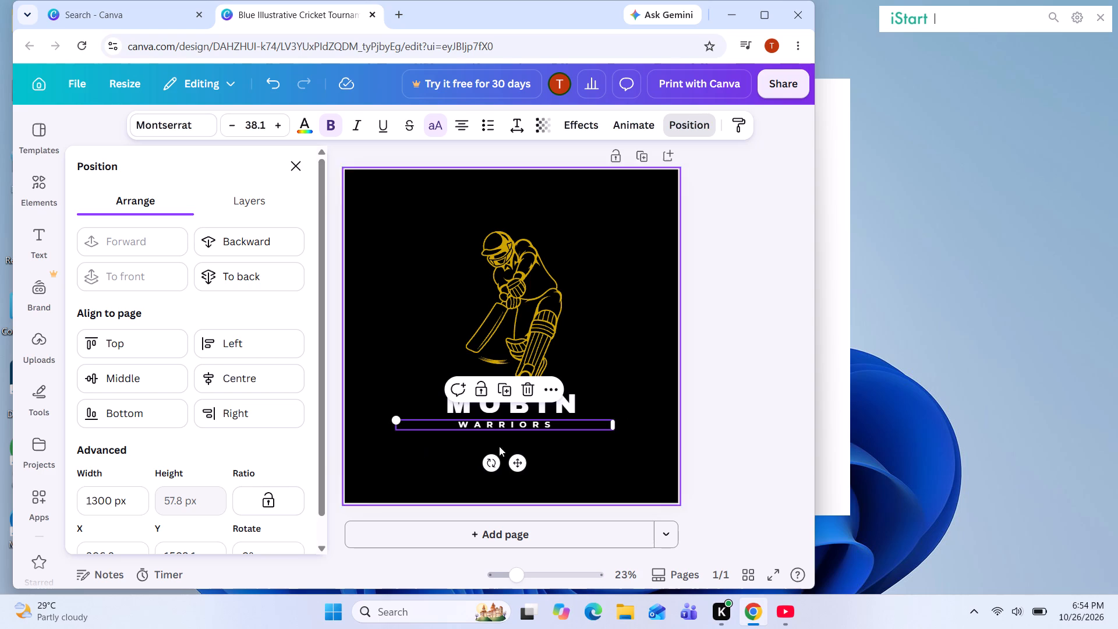
{"action": "left_click", "coordinate": [763, 294]}
{"action": "left_click", "coordinate": [763, 294]}
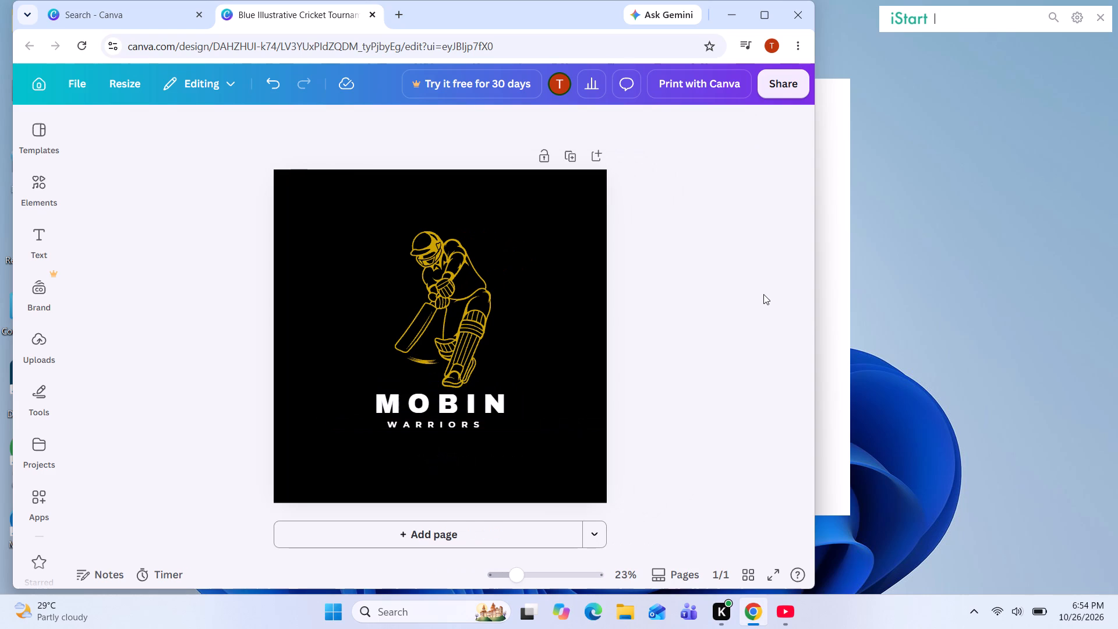
Move the WARRIORS tagline sideways so it is centred beneath the MOBIN heading.
{"action": "left_click_drag", "start_coordinate": [455, 420], "coordinate": [462, 419]}
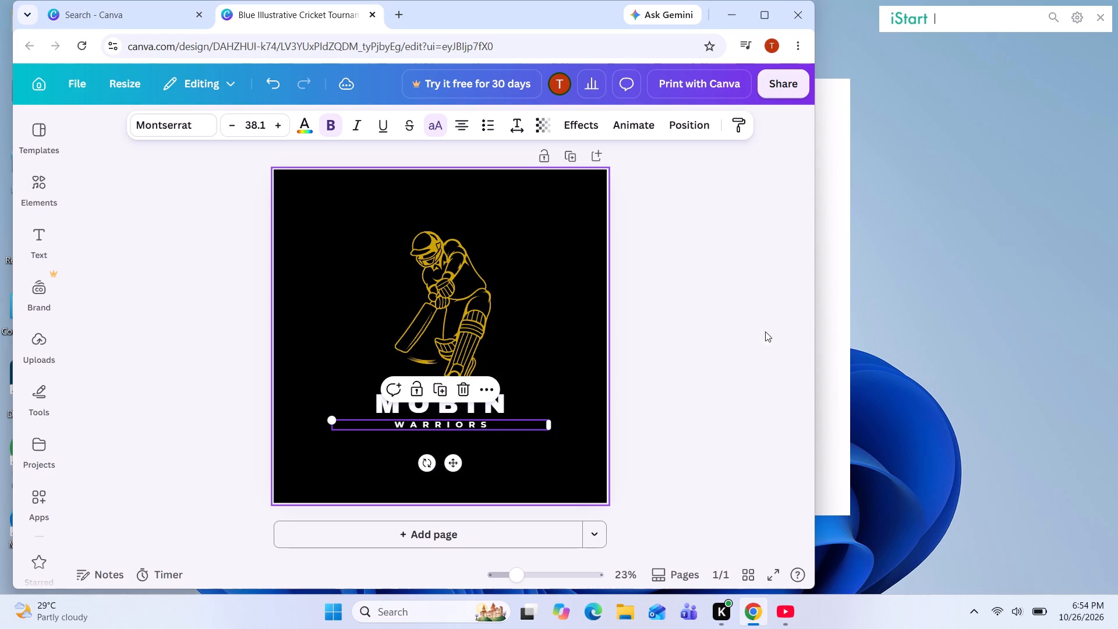
{"action": "left_click", "coordinate": [735, 285]}
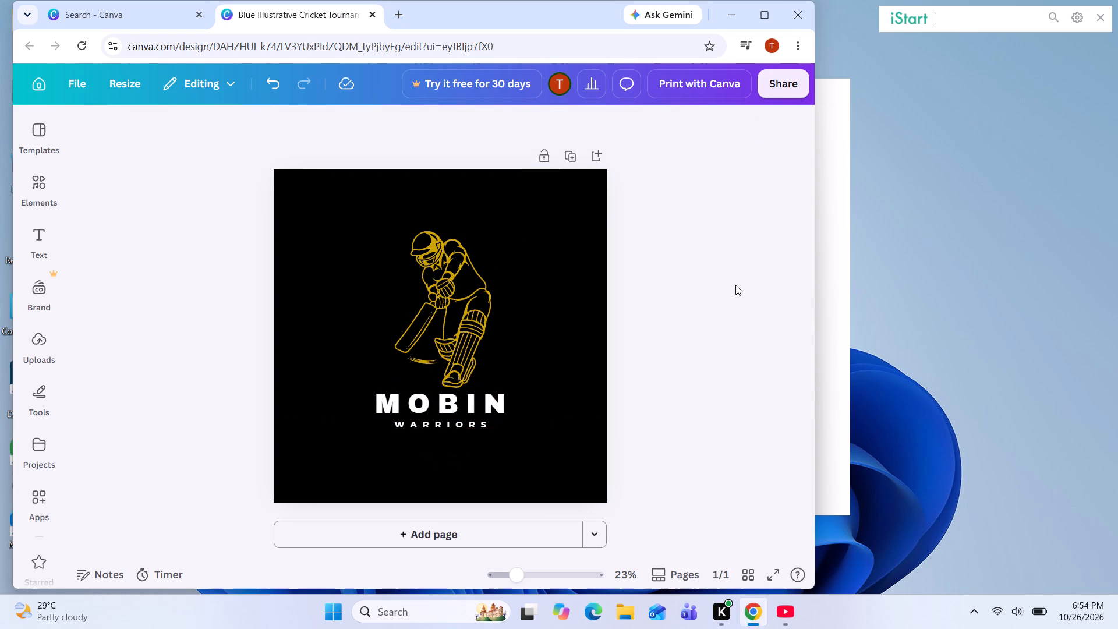
Reposition the gold batsman slightly higher and further left on the page, leaving a small gap above the MOBIN heading.
{"action": "left_click", "coordinate": [481, 295]}
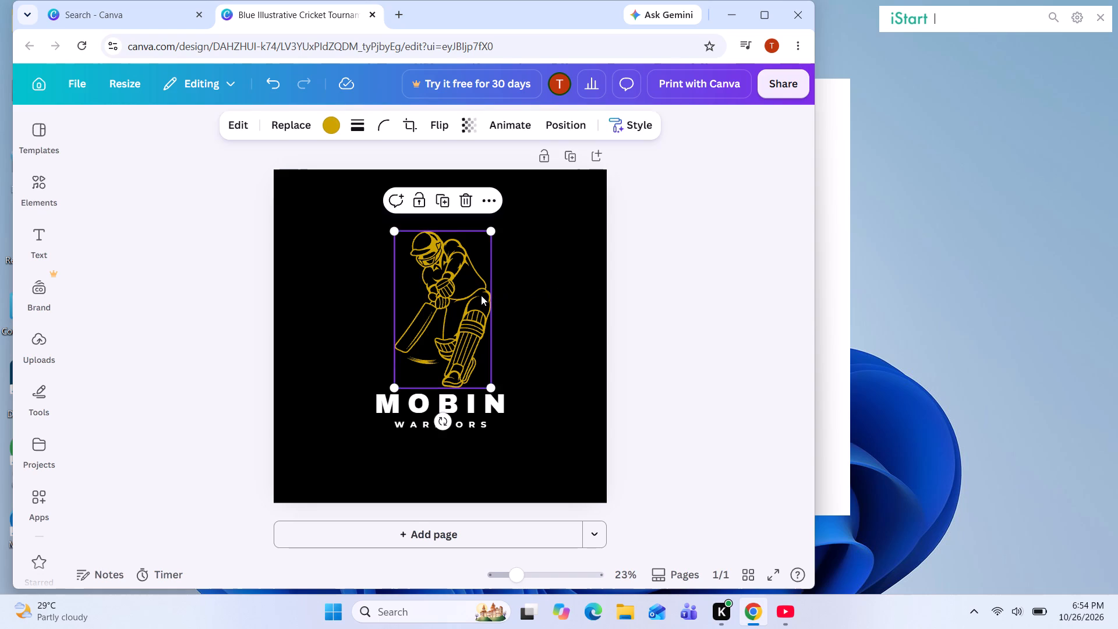
{"action": "left_click_drag", "start_coordinate": [478, 296], "coordinate": [668, 207]}
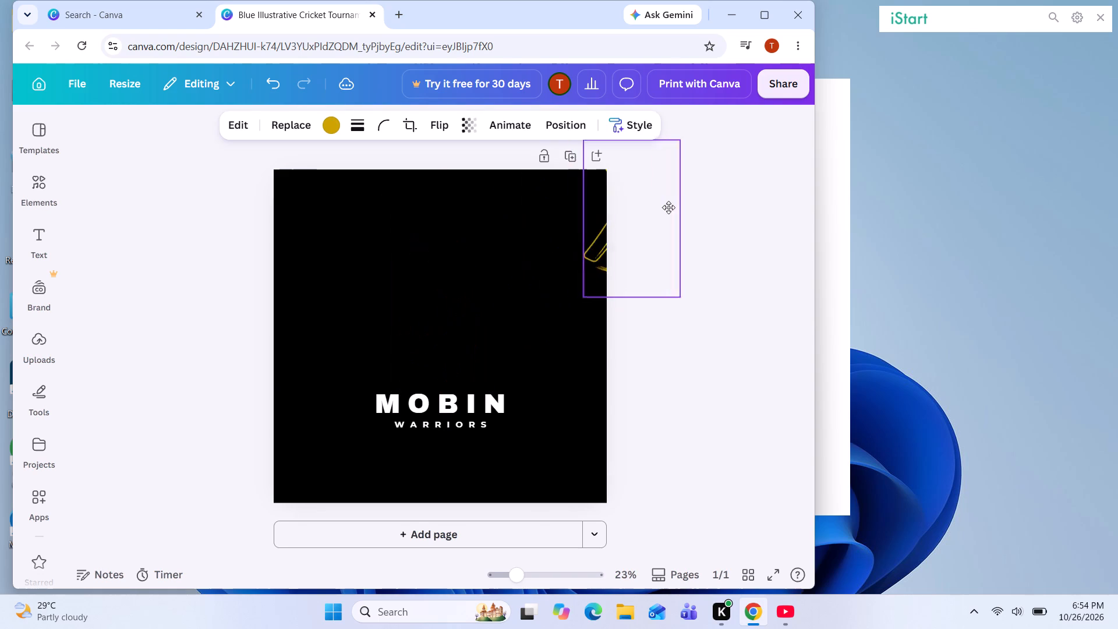
{"action": "left_click_drag", "start_coordinate": [668, 207], "coordinate": [472, 292]}
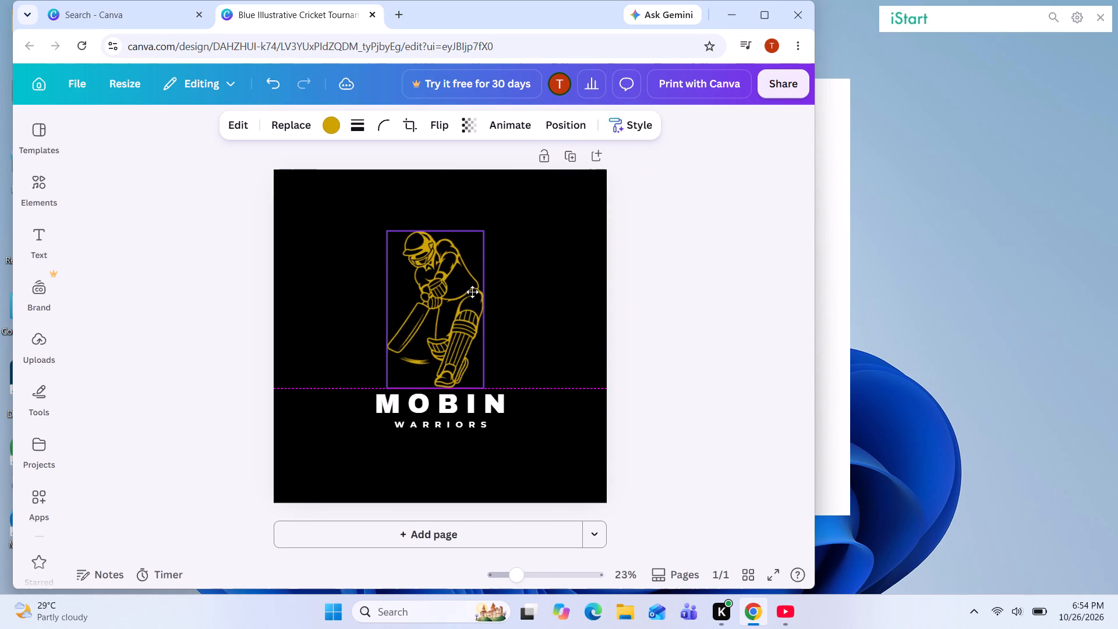
{"action": "left_click_drag", "start_coordinate": [472, 292], "coordinate": [473, 289]}
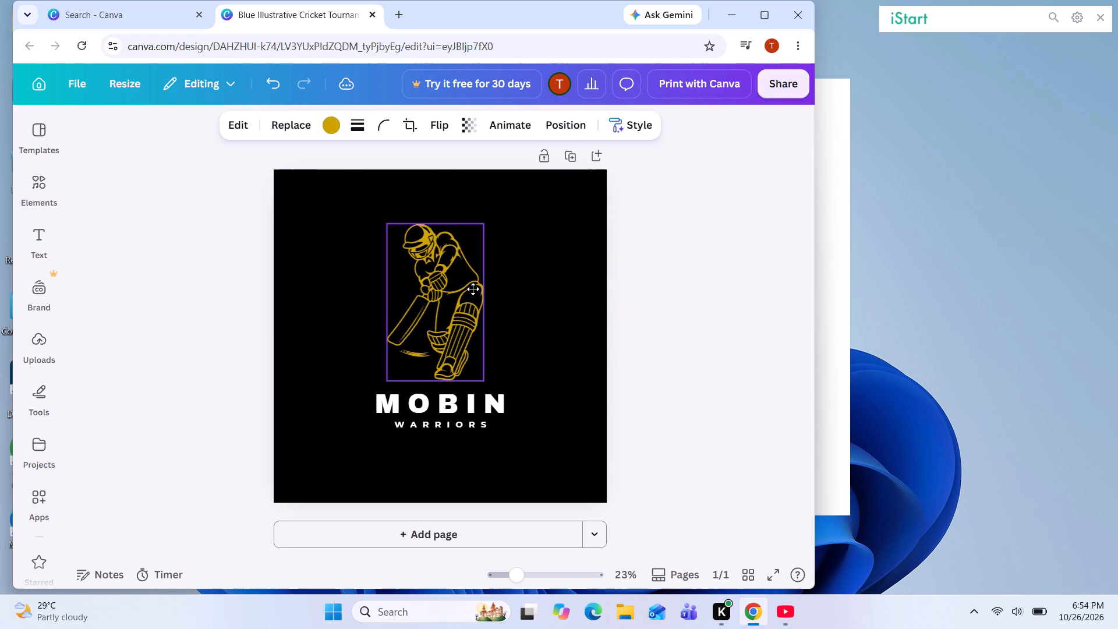
{"action": "left_click_drag", "start_coordinate": [473, 289], "coordinate": [472, 289]}
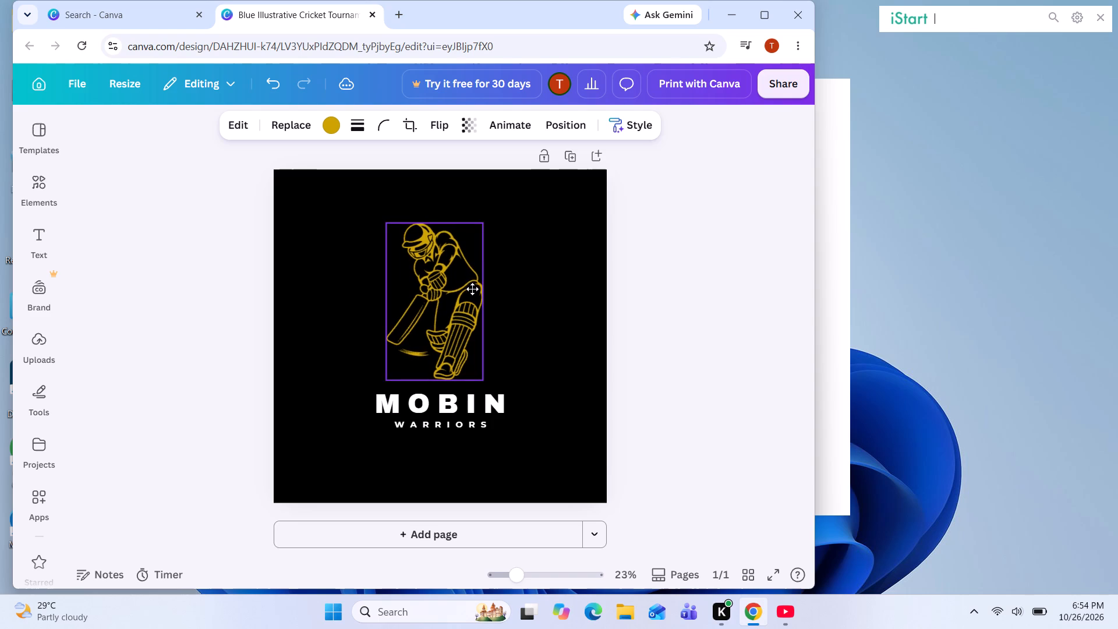
{"action": "left_click_drag", "start_coordinate": [472, 289], "coordinate": [472, 289]}
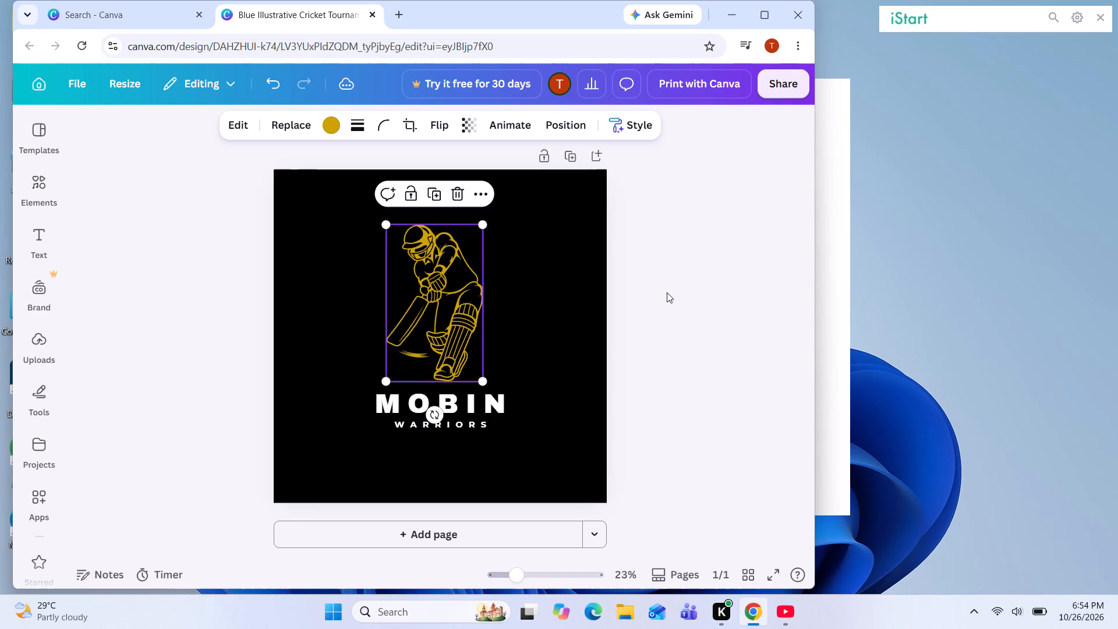
{"action": "left_click", "coordinate": [667, 292]}
{"action": "left_click", "coordinate": [446, 316]}
{"action": "left_click", "coordinate": [19, 56]}
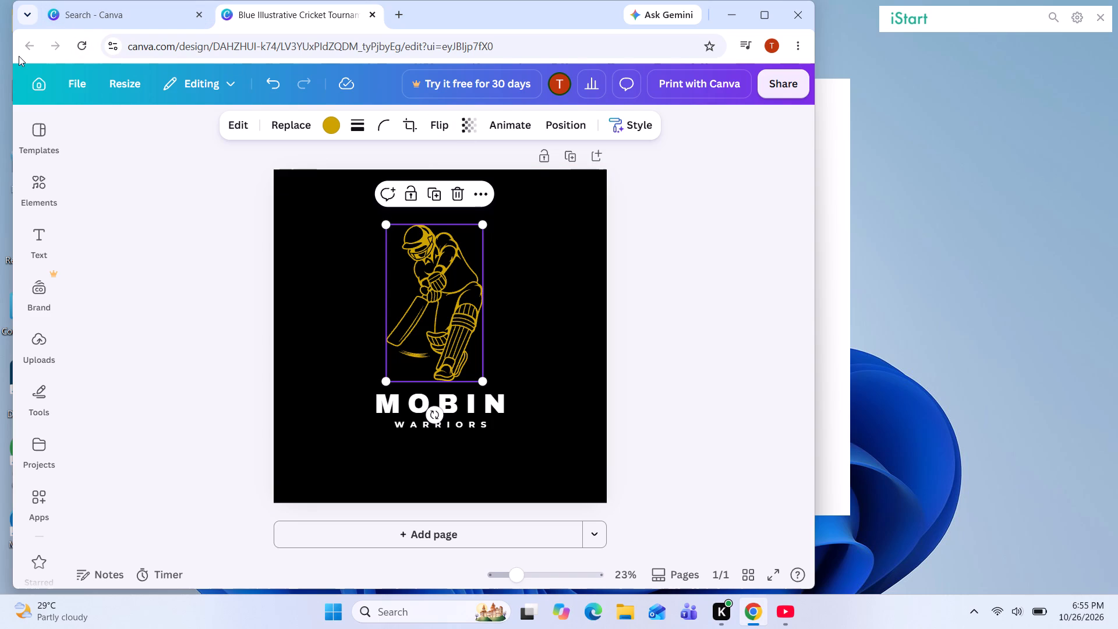
Move the Blue Illustrative Cricket Tournament Player logo design to Trash and go back to the home page.
{"action": "left_click", "coordinate": [28, 448]}
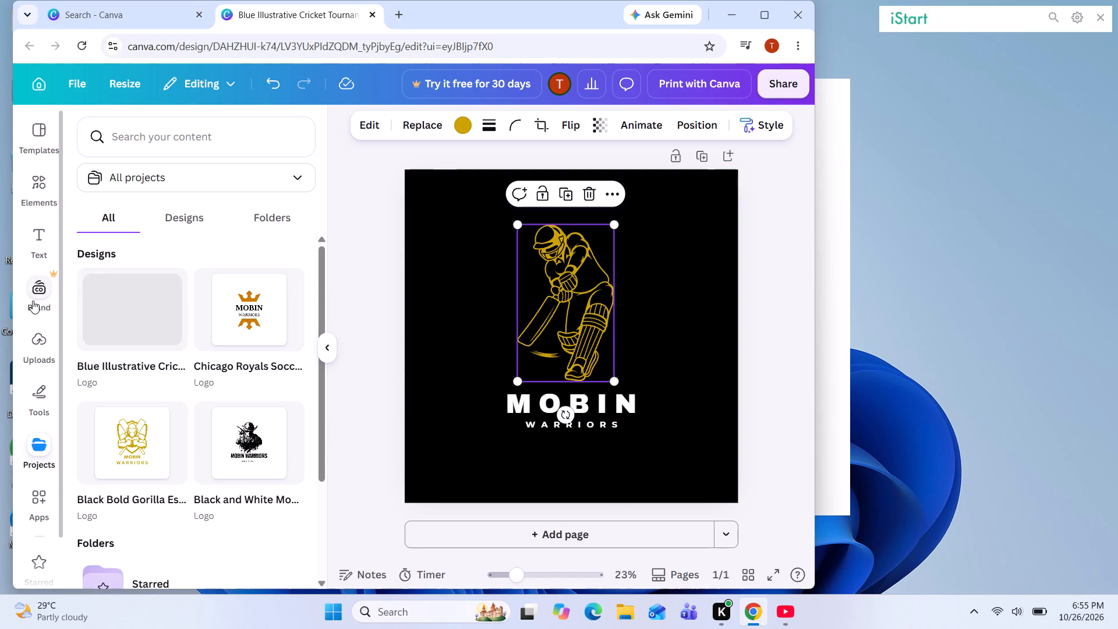
{"action": "left_click", "coordinate": [100, 280]}
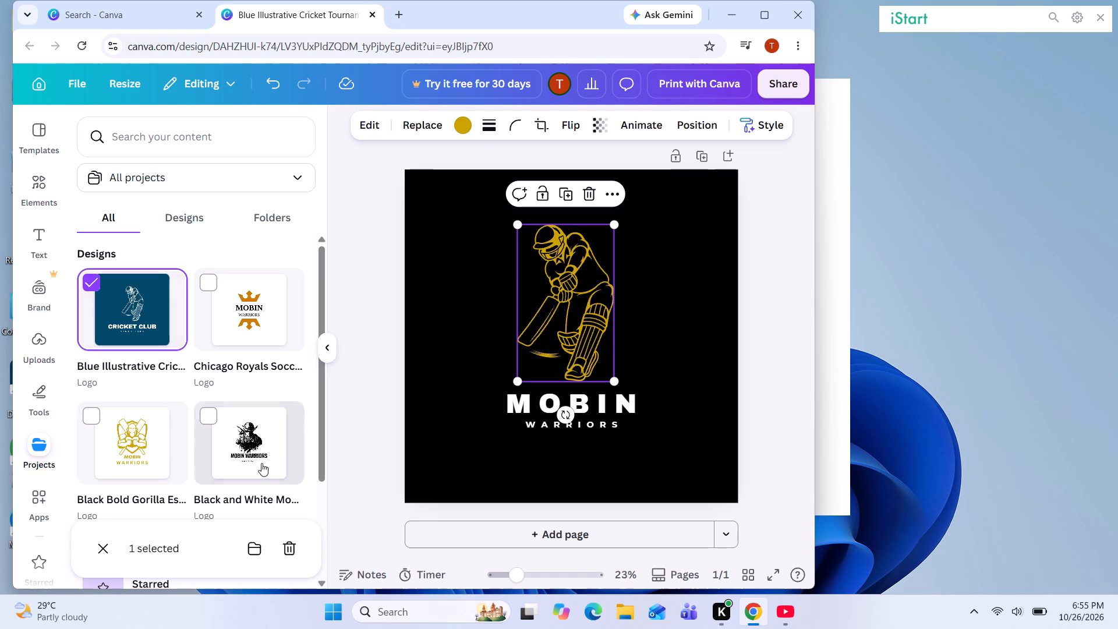
{"action": "left_click", "coordinate": [285, 551]}
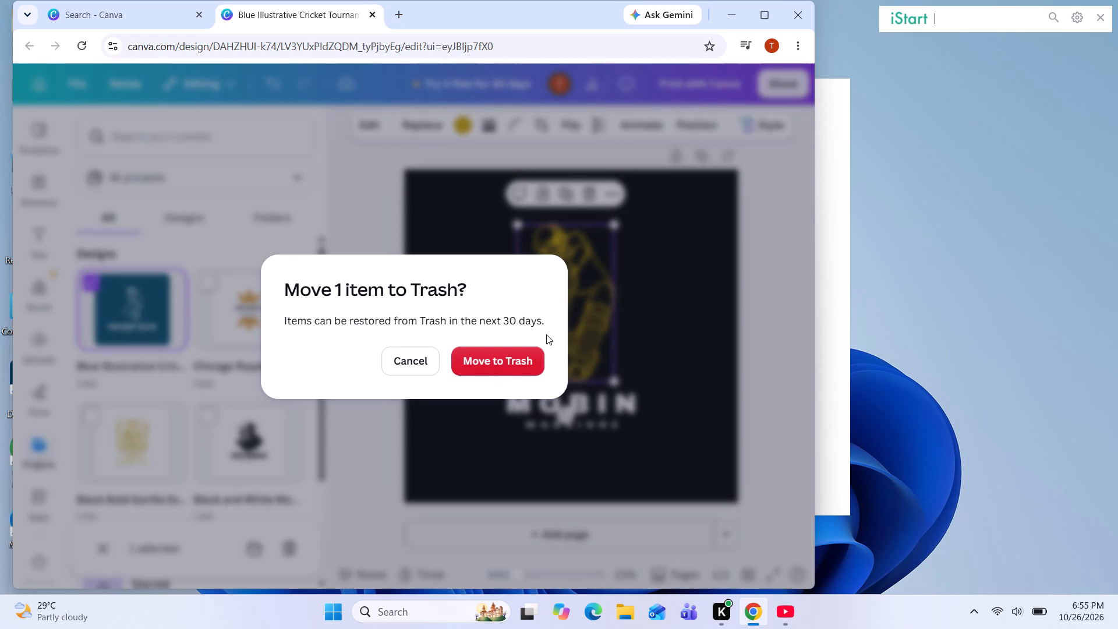
{"action": "left_click", "coordinate": [480, 374]}
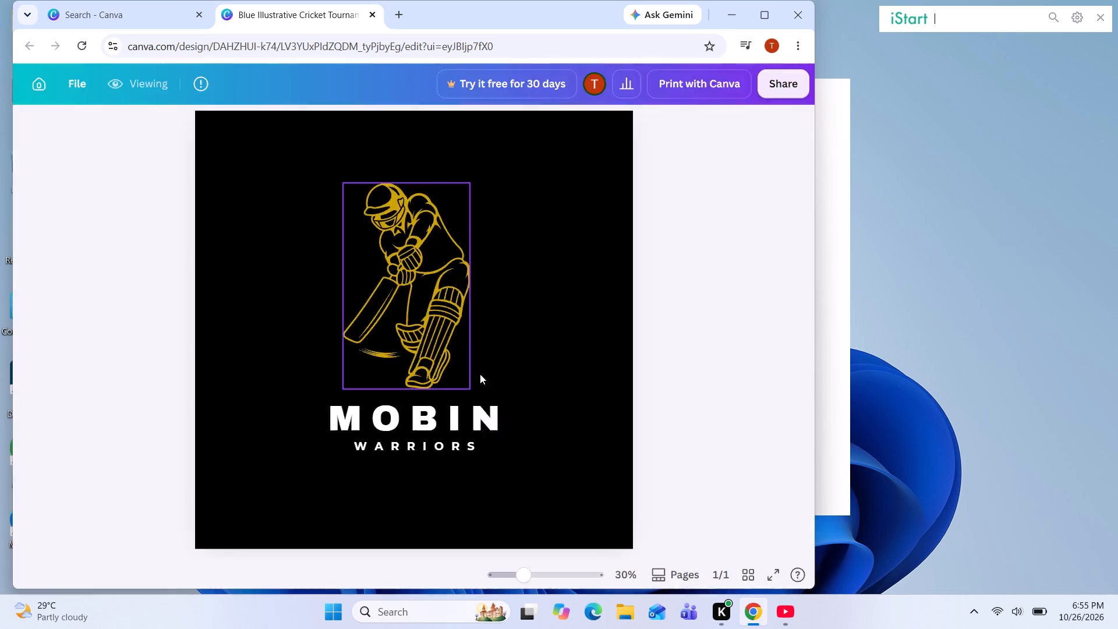
{"action": "left_click", "coordinate": [542, 355]}
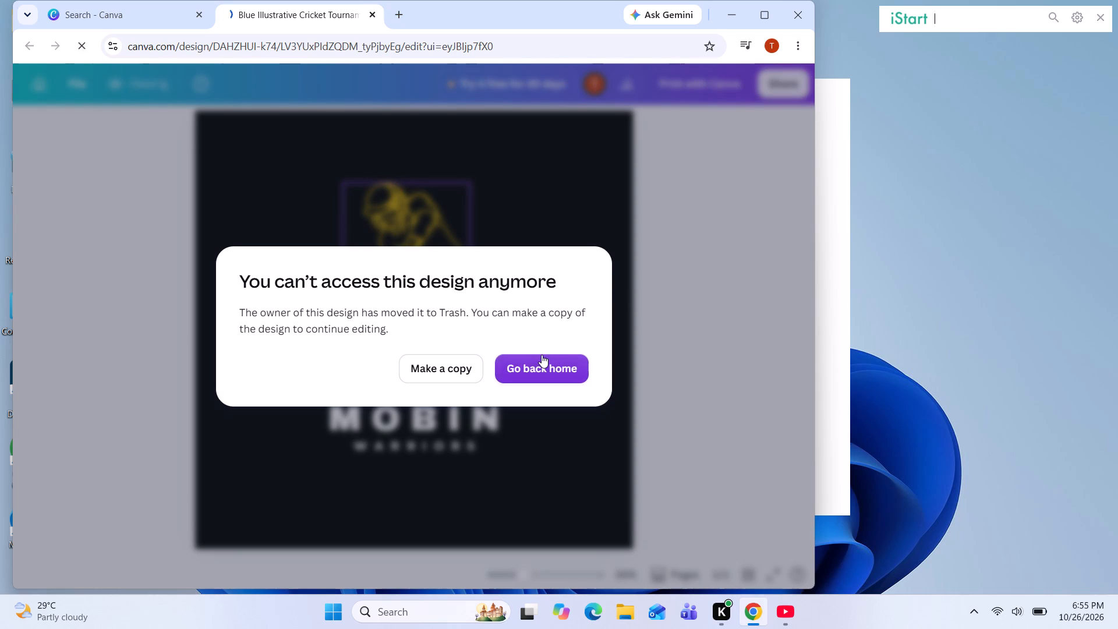
{"action": "left_click", "coordinate": [543, 363]}
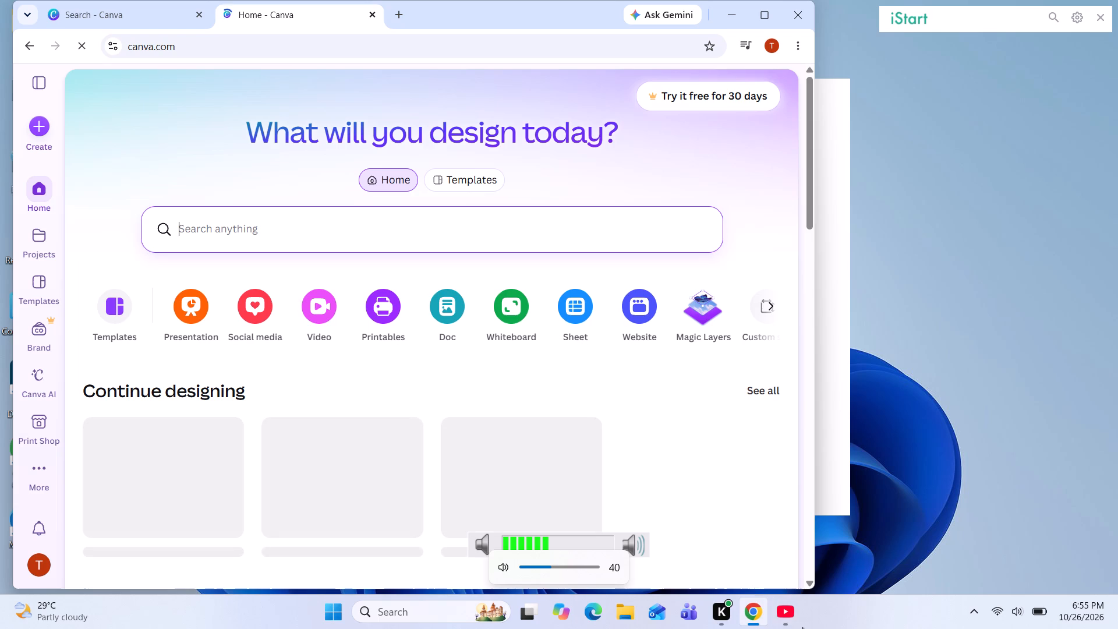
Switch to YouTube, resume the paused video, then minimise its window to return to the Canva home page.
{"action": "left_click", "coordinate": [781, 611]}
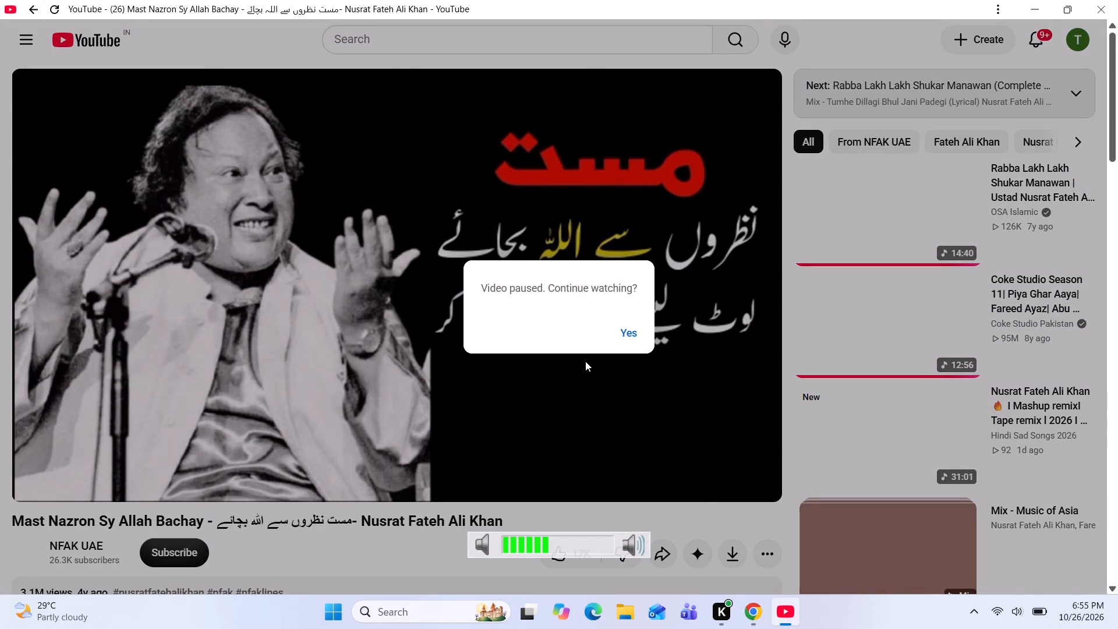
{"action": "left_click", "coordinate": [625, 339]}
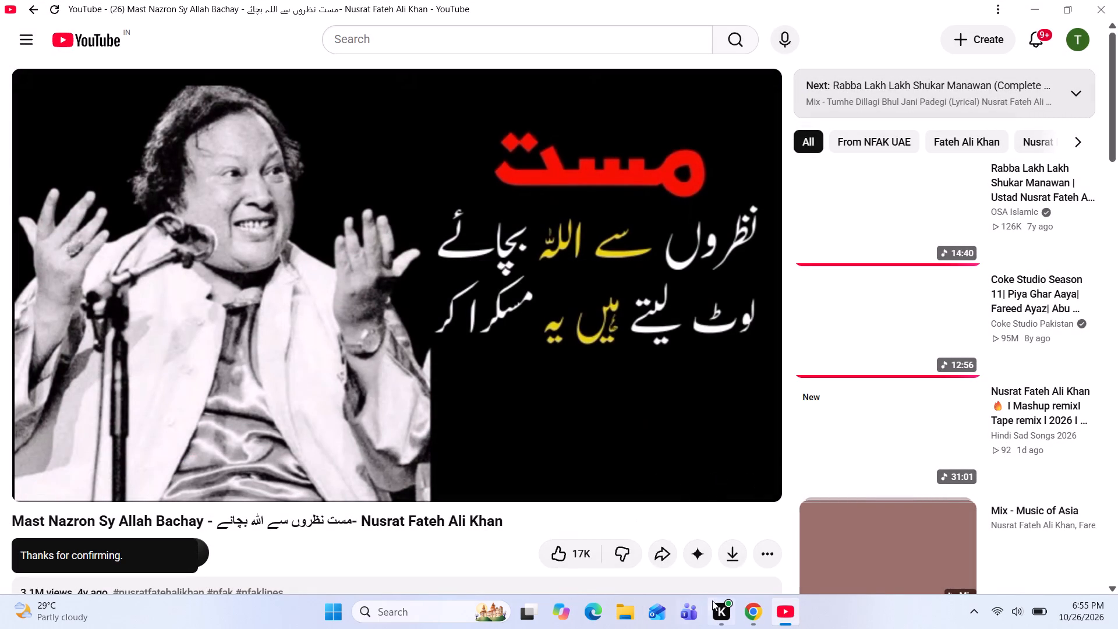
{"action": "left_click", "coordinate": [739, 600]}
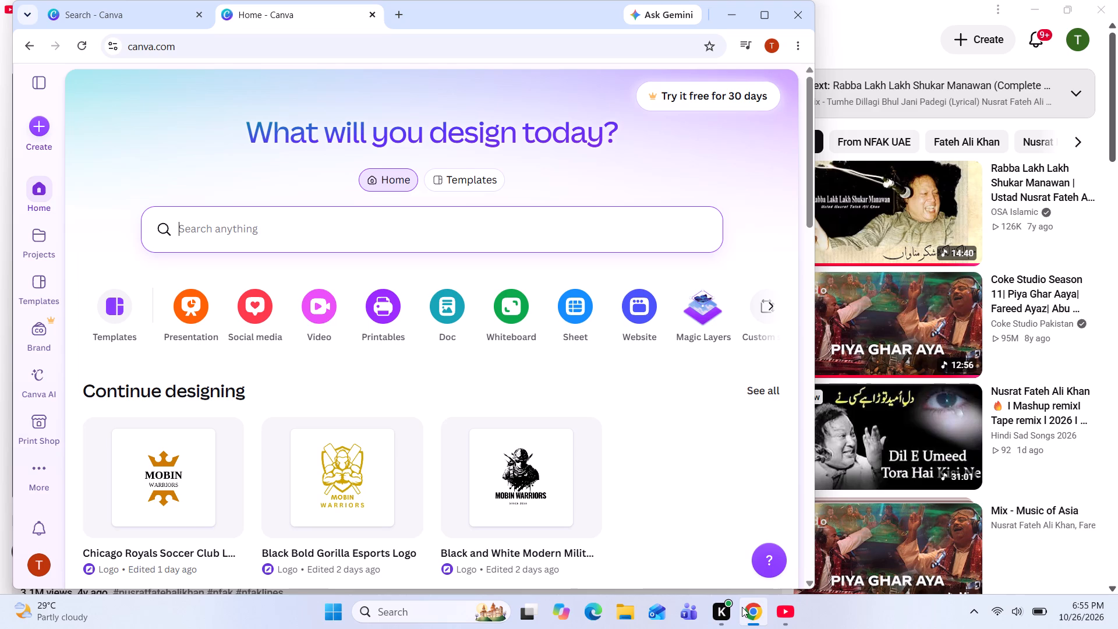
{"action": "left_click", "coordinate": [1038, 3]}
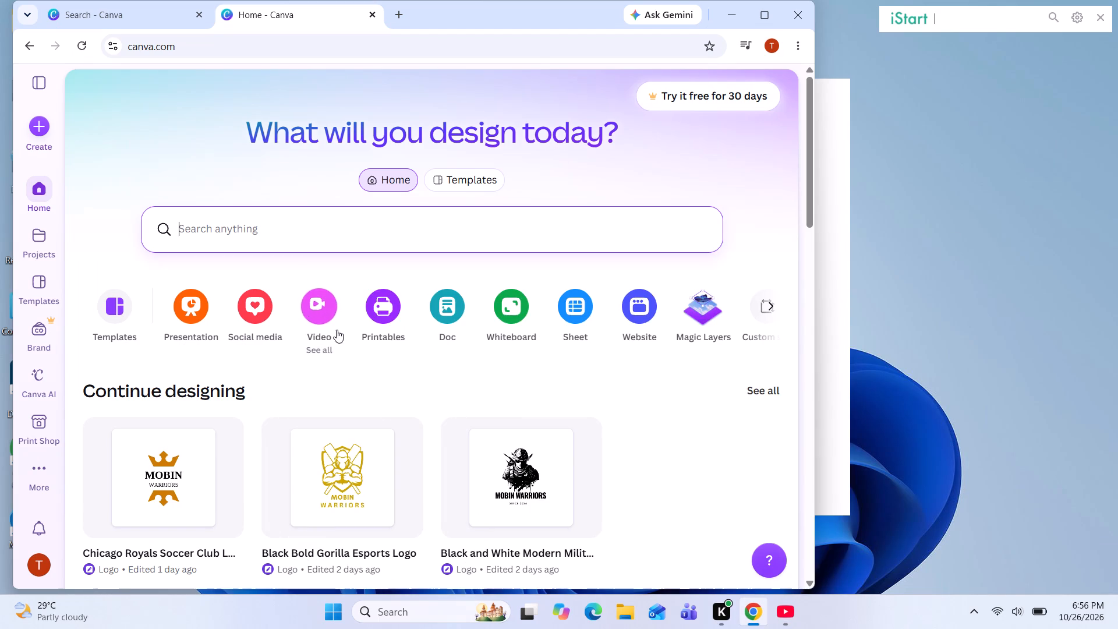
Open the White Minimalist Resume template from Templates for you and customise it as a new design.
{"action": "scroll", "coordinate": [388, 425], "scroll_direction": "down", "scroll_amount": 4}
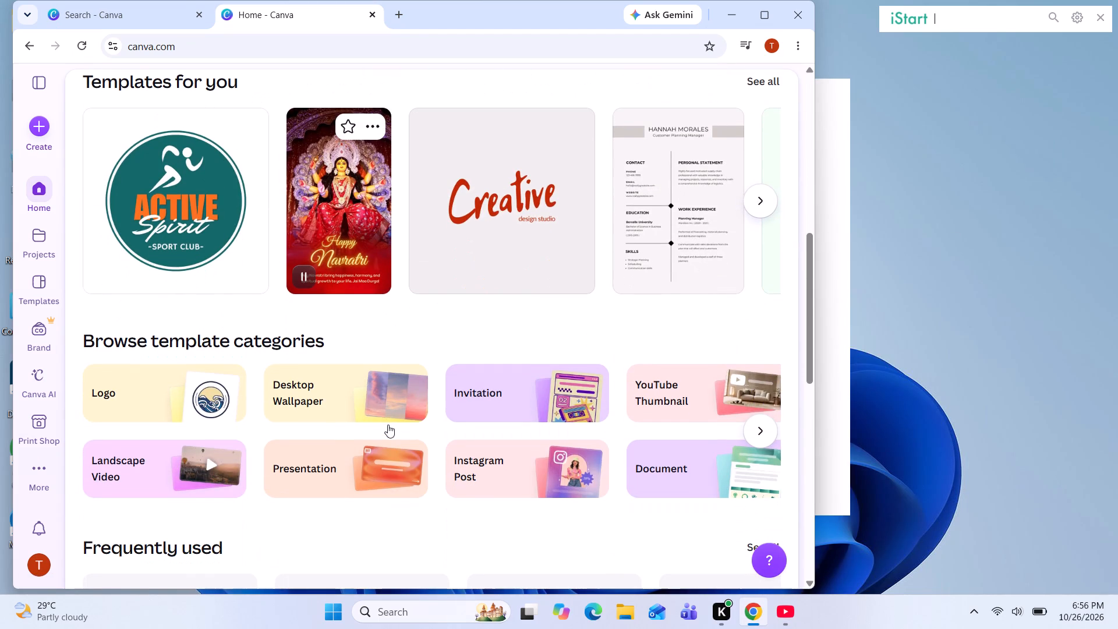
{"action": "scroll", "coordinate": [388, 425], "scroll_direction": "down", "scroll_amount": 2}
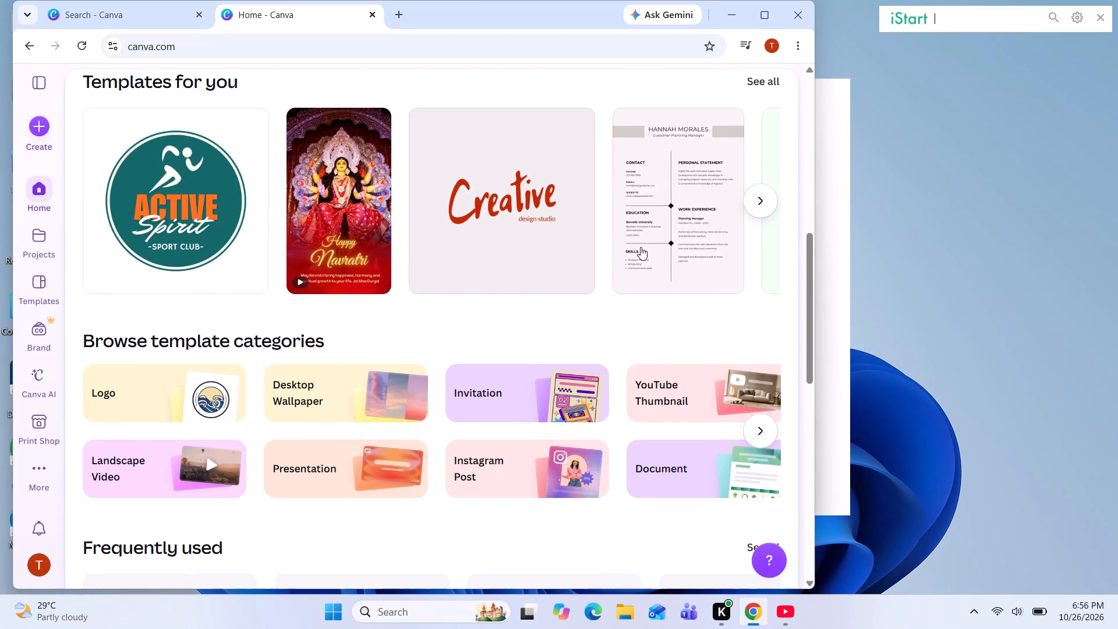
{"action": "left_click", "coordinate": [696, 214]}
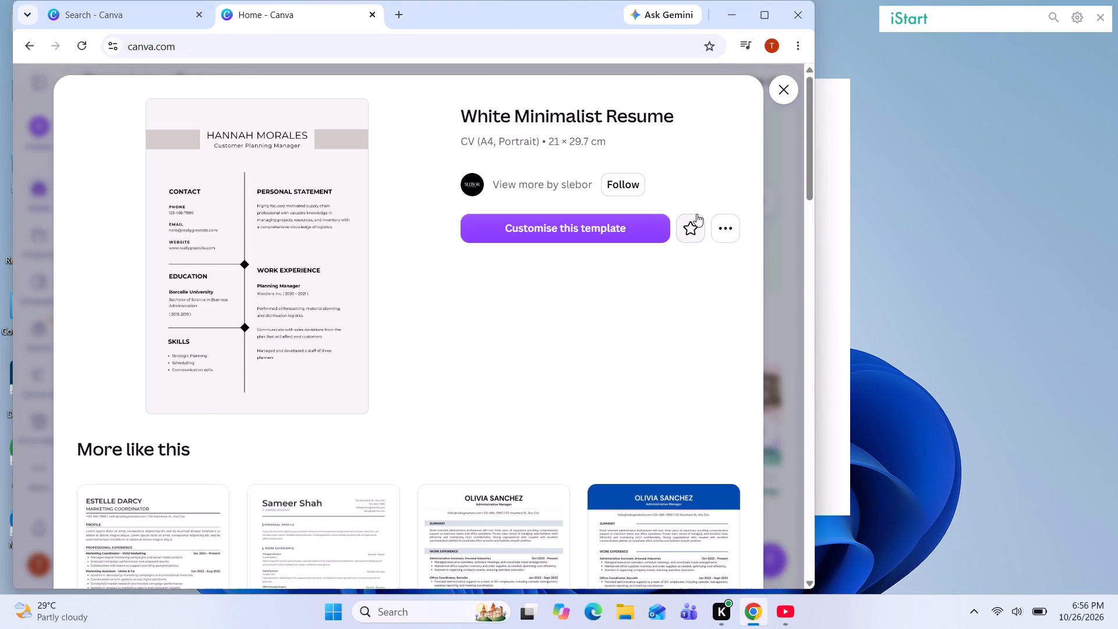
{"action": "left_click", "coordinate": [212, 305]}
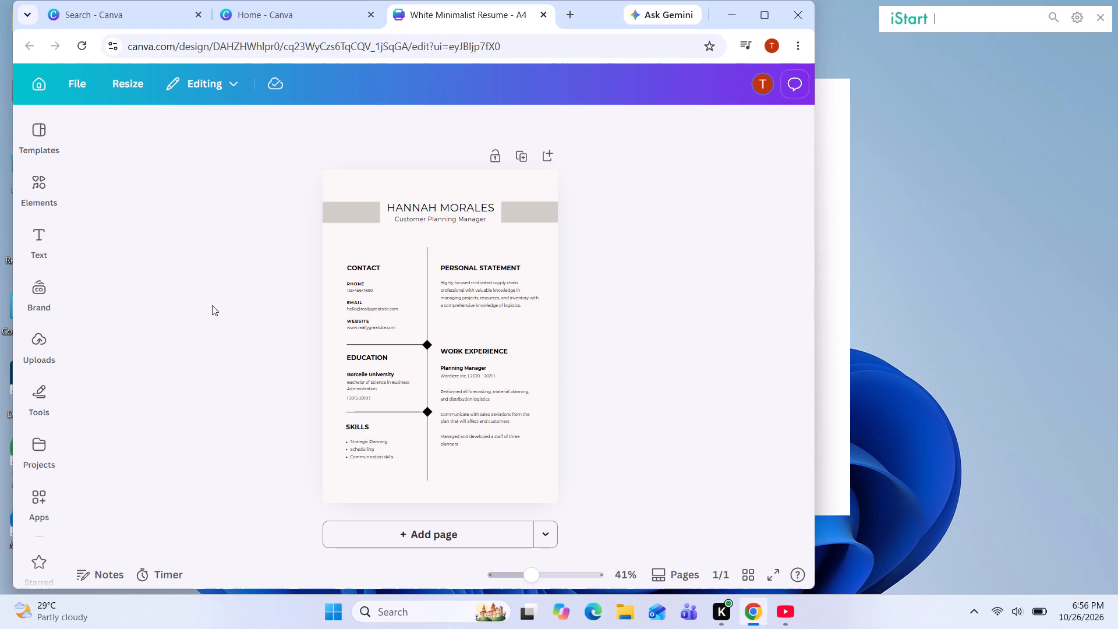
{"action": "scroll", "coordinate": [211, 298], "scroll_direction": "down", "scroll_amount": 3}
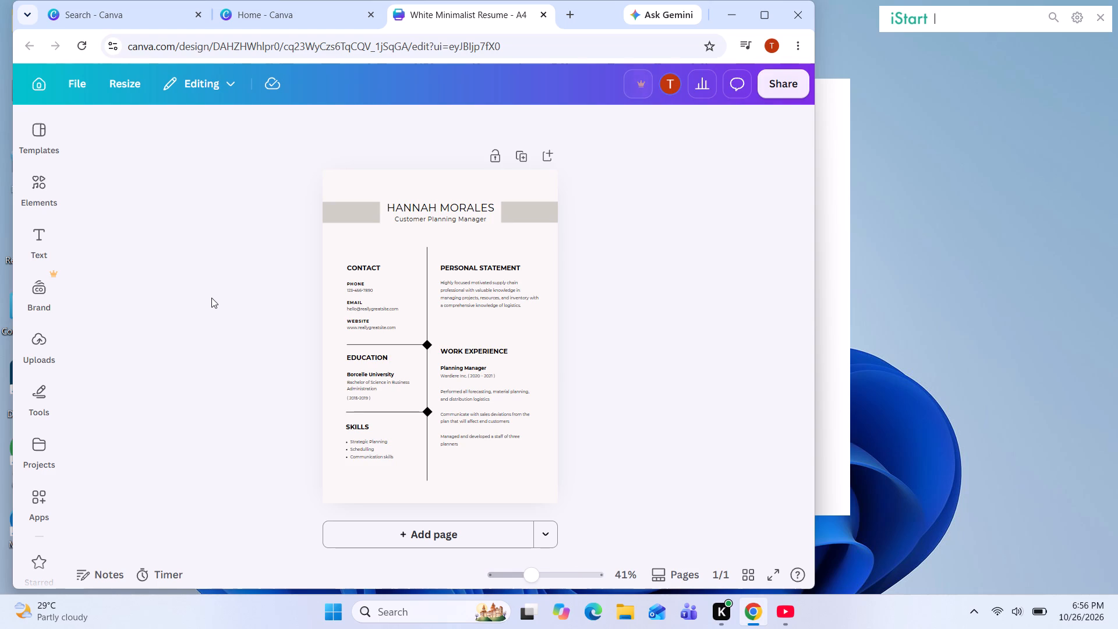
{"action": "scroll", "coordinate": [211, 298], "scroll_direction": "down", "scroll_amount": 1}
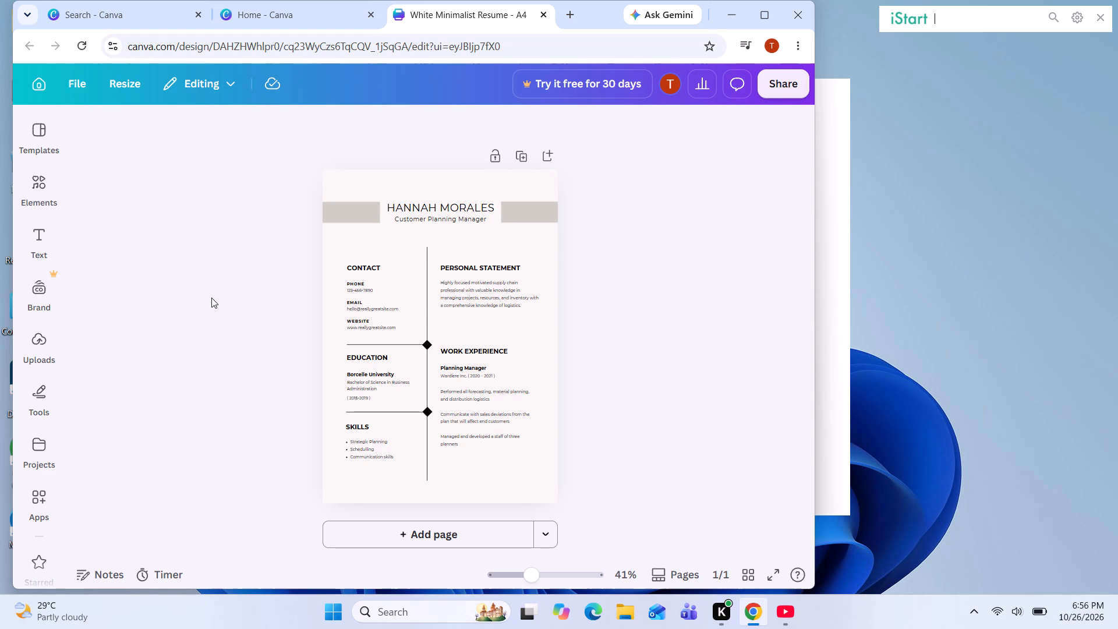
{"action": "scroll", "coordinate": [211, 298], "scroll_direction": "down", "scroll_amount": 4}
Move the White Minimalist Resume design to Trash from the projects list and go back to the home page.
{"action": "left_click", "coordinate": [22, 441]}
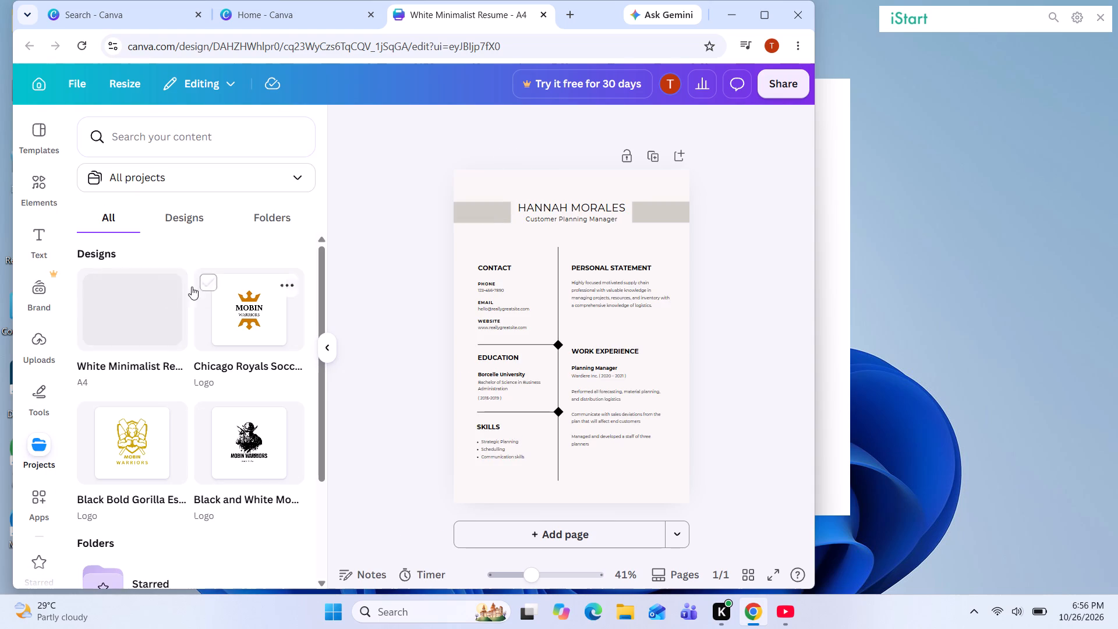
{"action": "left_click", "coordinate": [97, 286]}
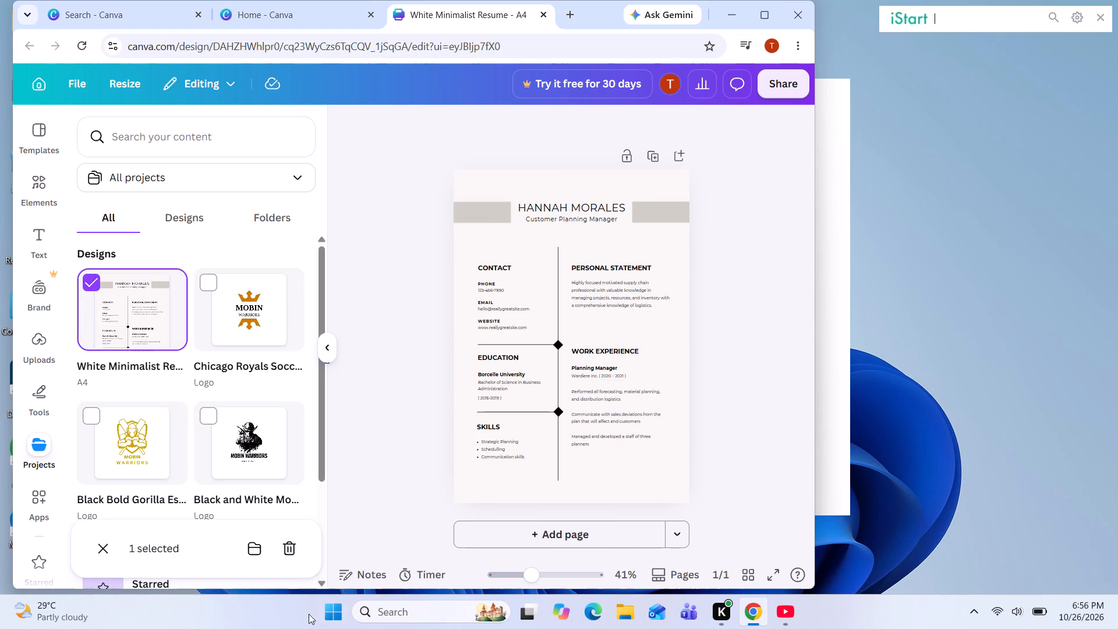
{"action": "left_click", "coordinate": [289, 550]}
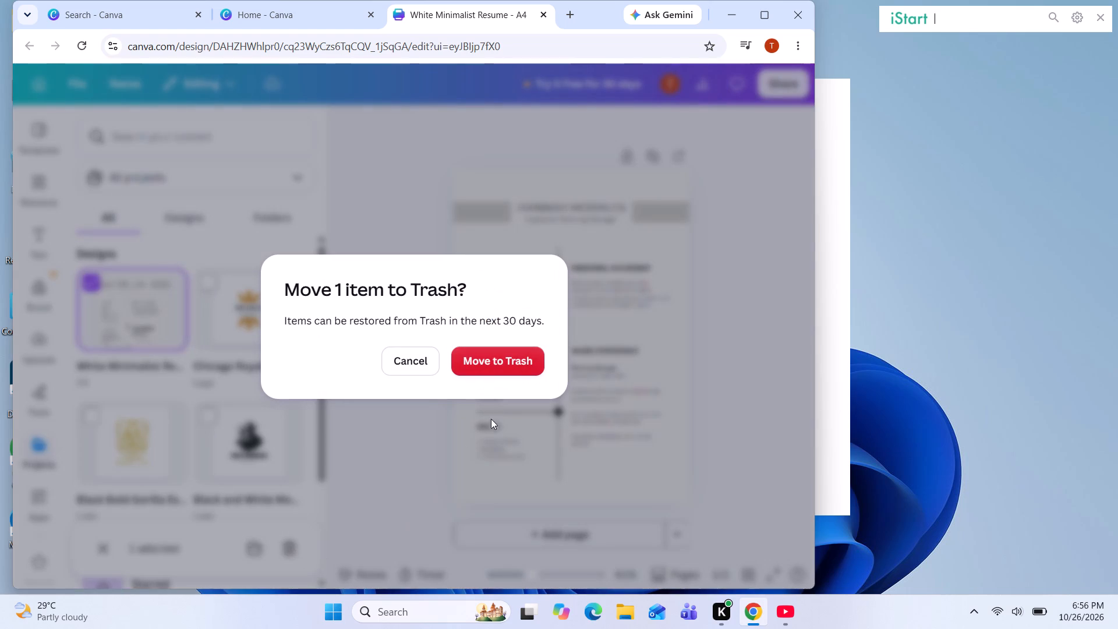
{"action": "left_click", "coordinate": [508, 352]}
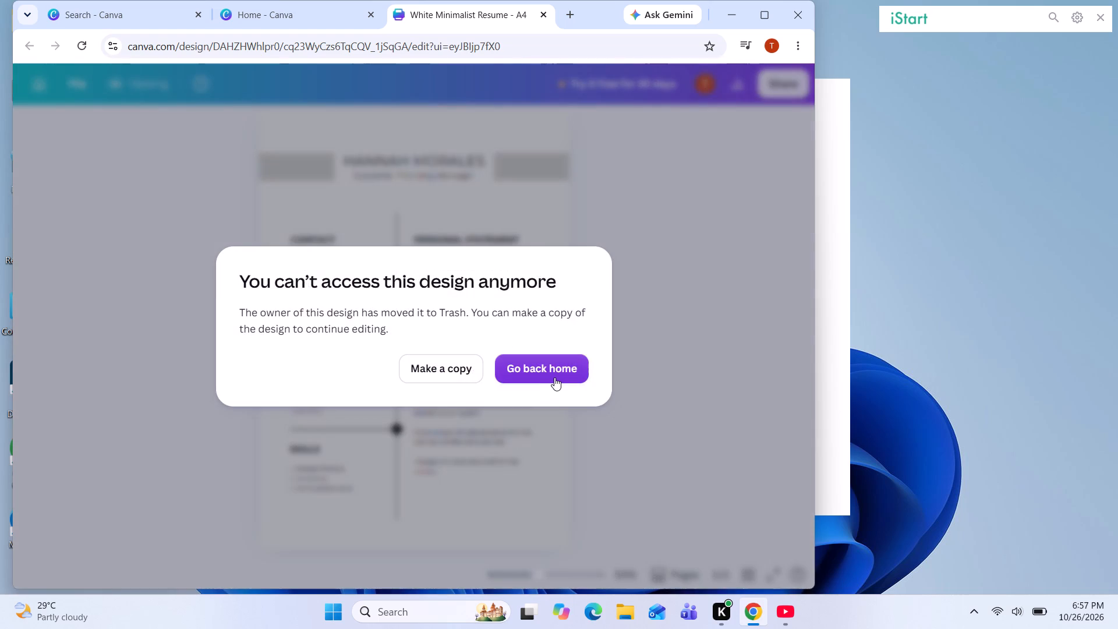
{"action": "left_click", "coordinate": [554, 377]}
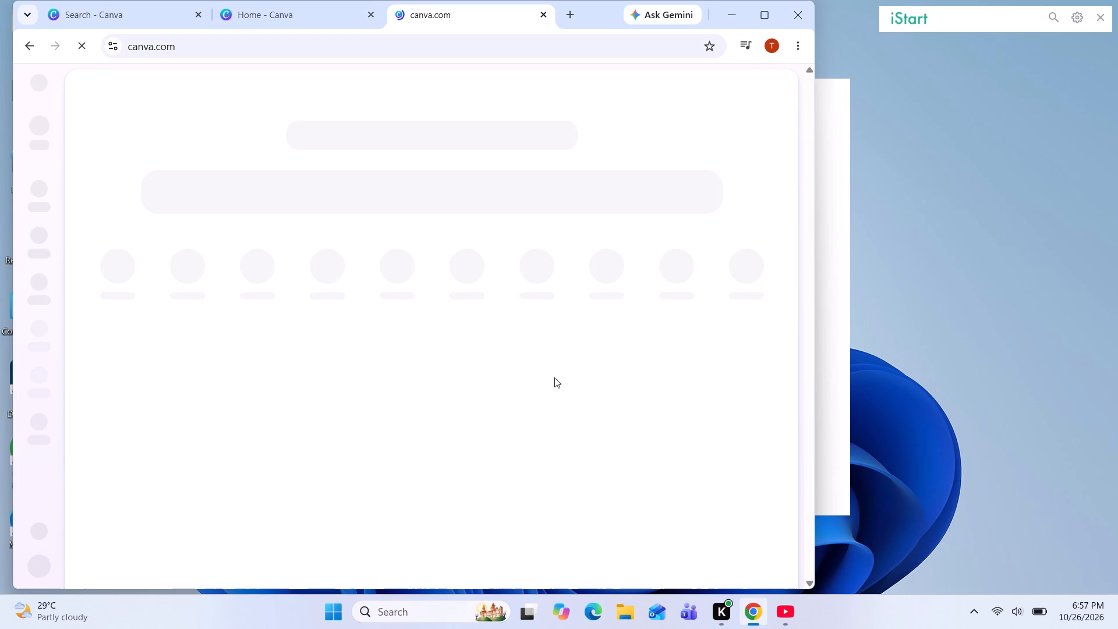
Browse the recent designs and suggested templates on the home page.
{"action": "scroll", "coordinate": [554, 377], "scroll_direction": "down", "scroll_amount": 1}
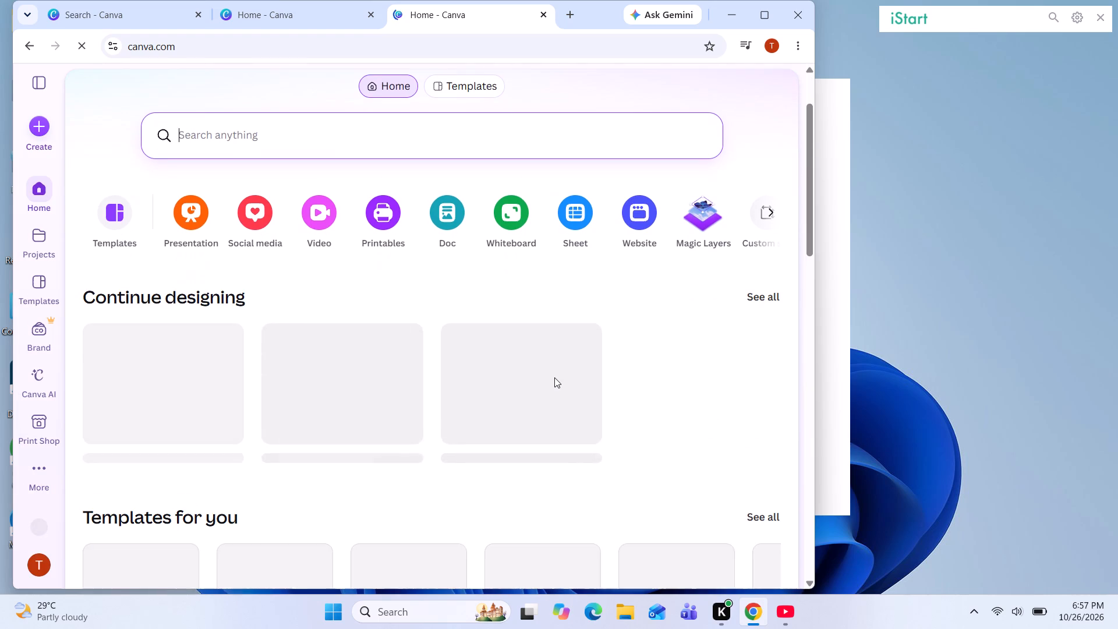
{"action": "scroll", "coordinate": [554, 377], "scroll_direction": "down", "scroll_amount": 1}
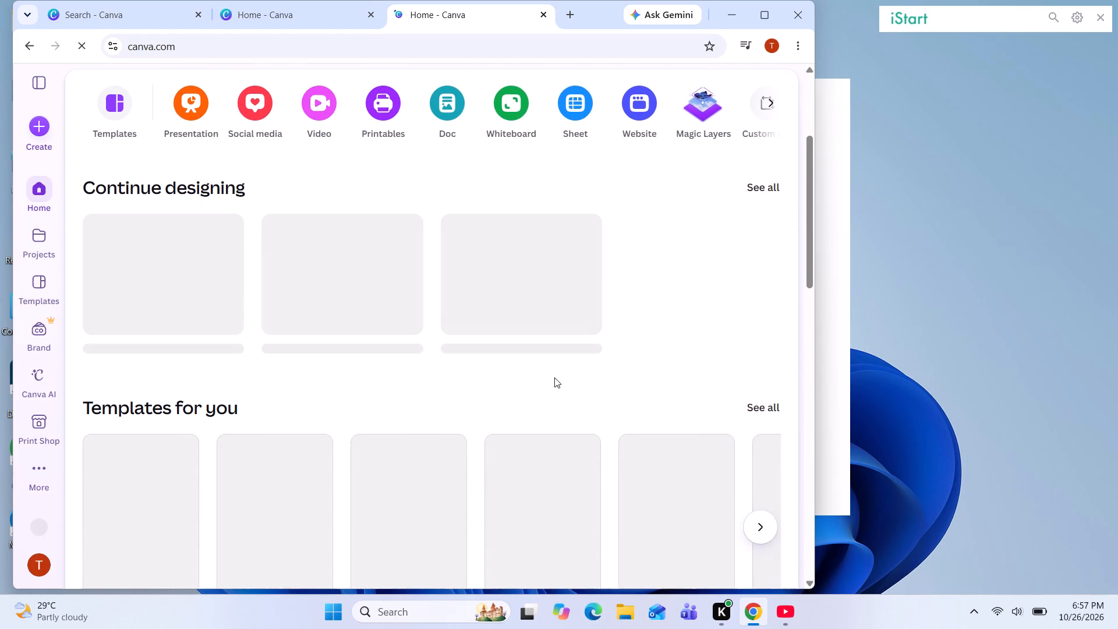